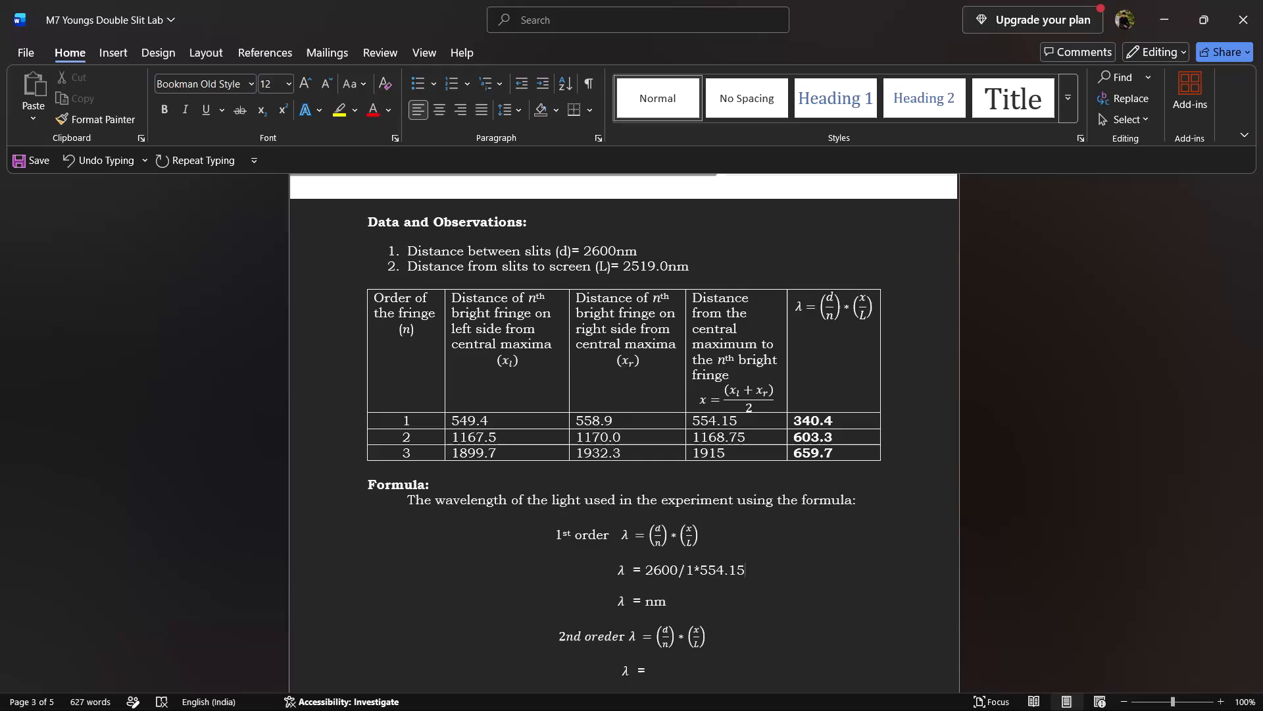
Complete the 1st order substitution line by dividing by 2519 and spacing out the multiplication sign: 2600/1 * 554.15/2519.
{"action": "key", "text": "slash"}
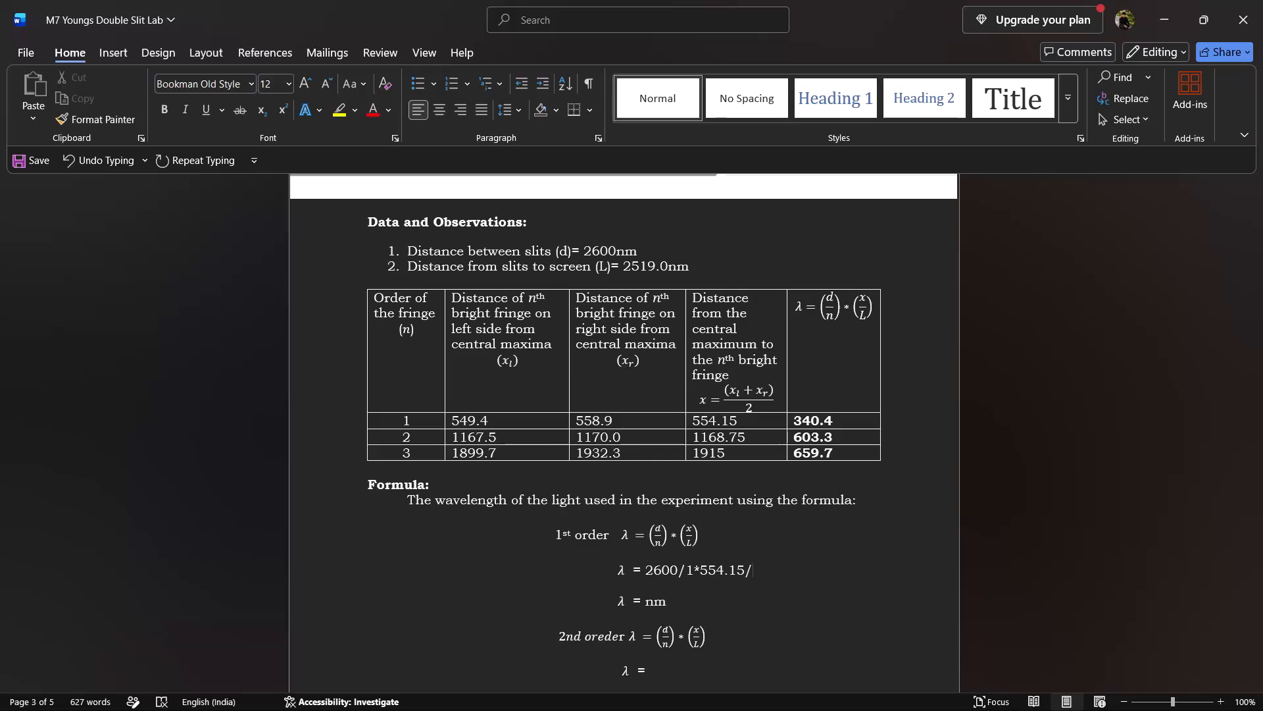
{"action": "type", "text": "25219"}
{"action": "left_click", "coordinate": [779, 573]}
{"action": "key", "text": "BackSpace"}
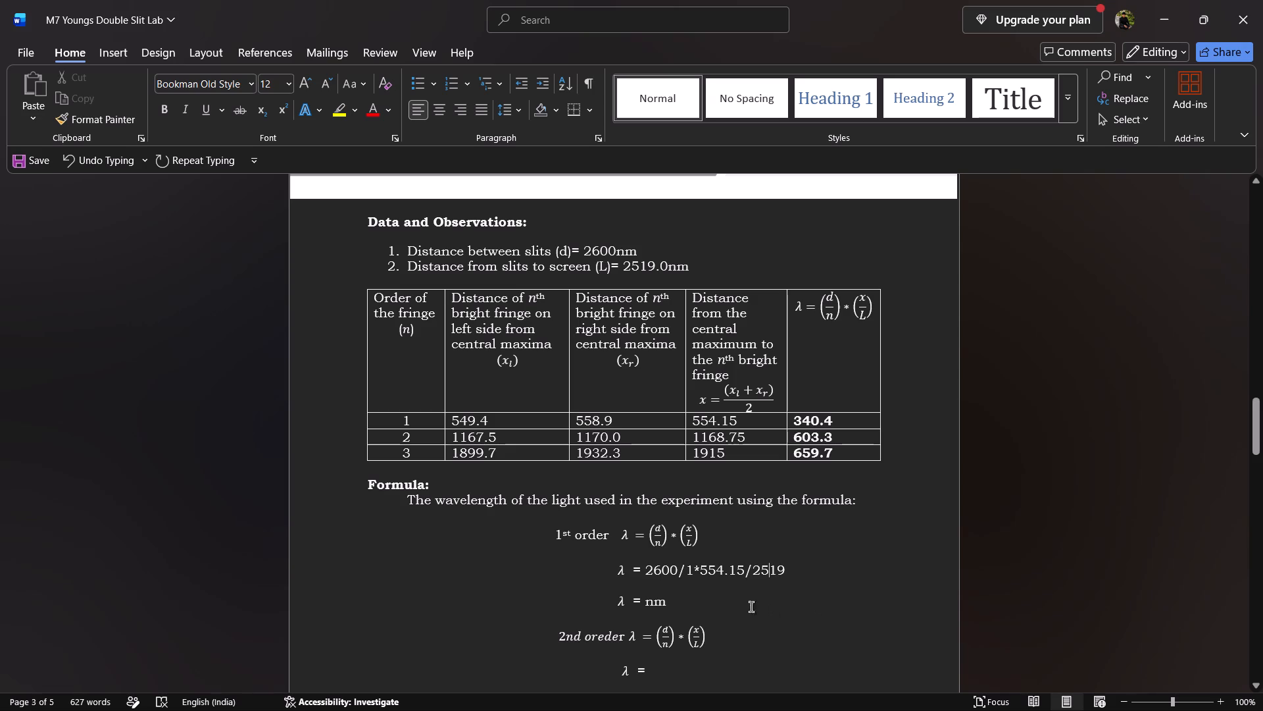
{"action": "left_click", "coordinate": [693, 568]}
{"action": "key", "text": "space"}
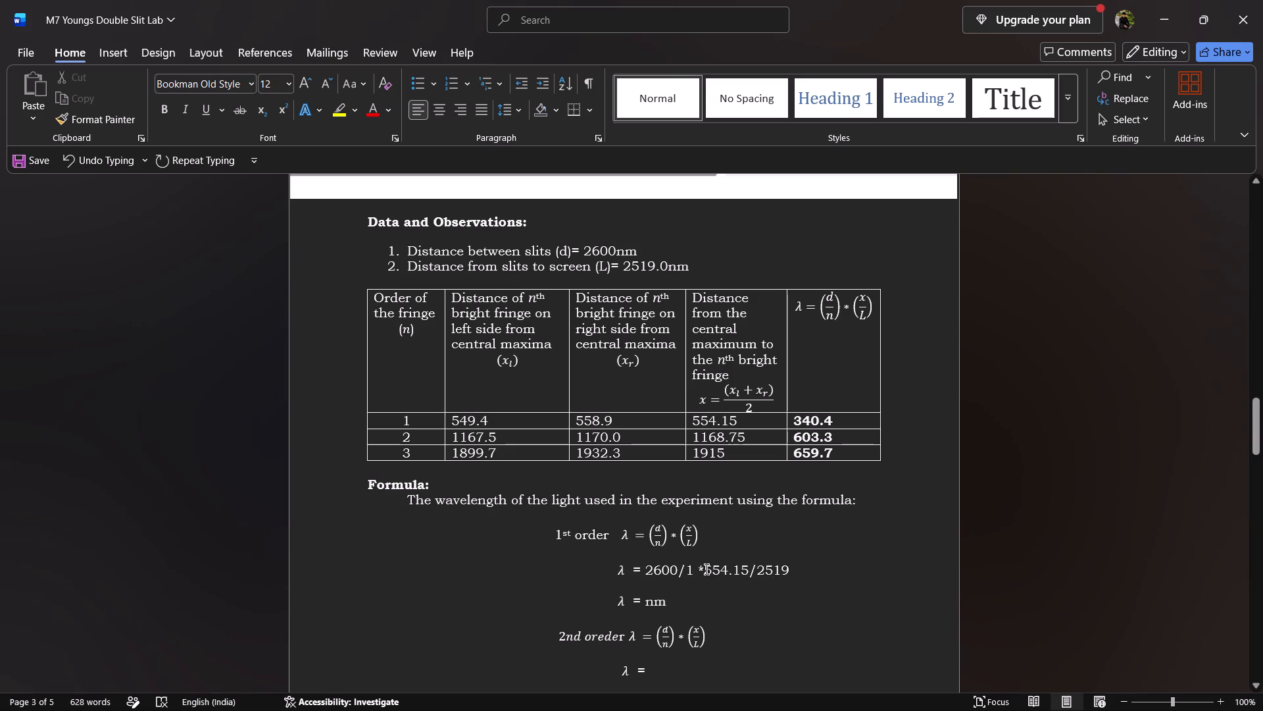
{"action": "left_click", "coordinate": [706, 569]}
{"action": "key", "text": "space"}
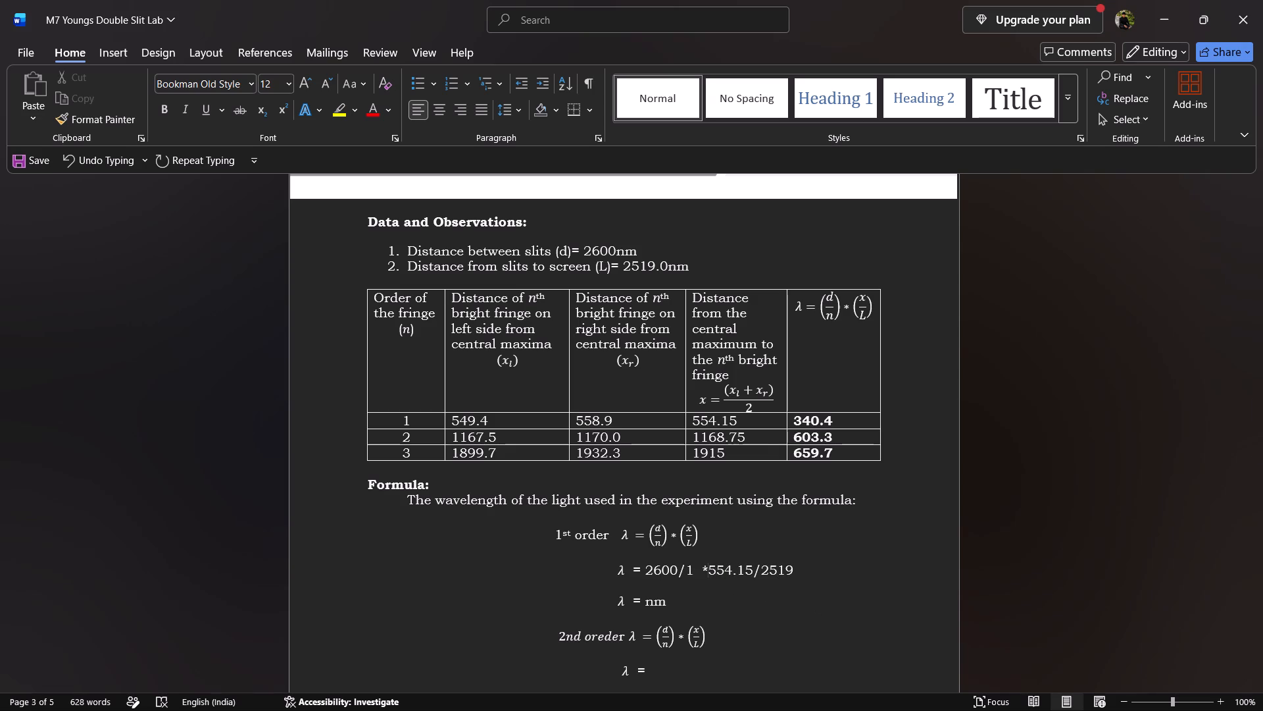
{"action": "key", "text": "space"}
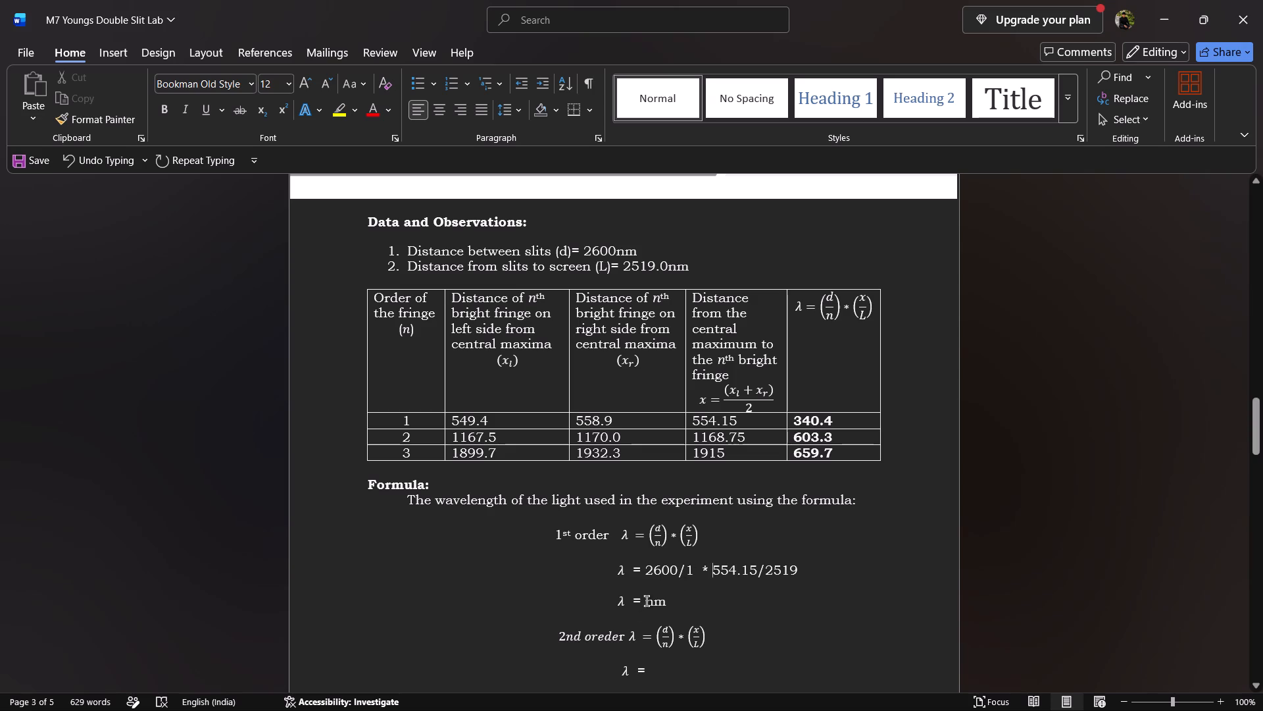
Enter 340.4 before nm as the 1st order wavelength result.
{"action": "left_click", "coordinate": [644, 599]}
{"action": "type", "text": "340."}
{"action": "key", "text": "4"}
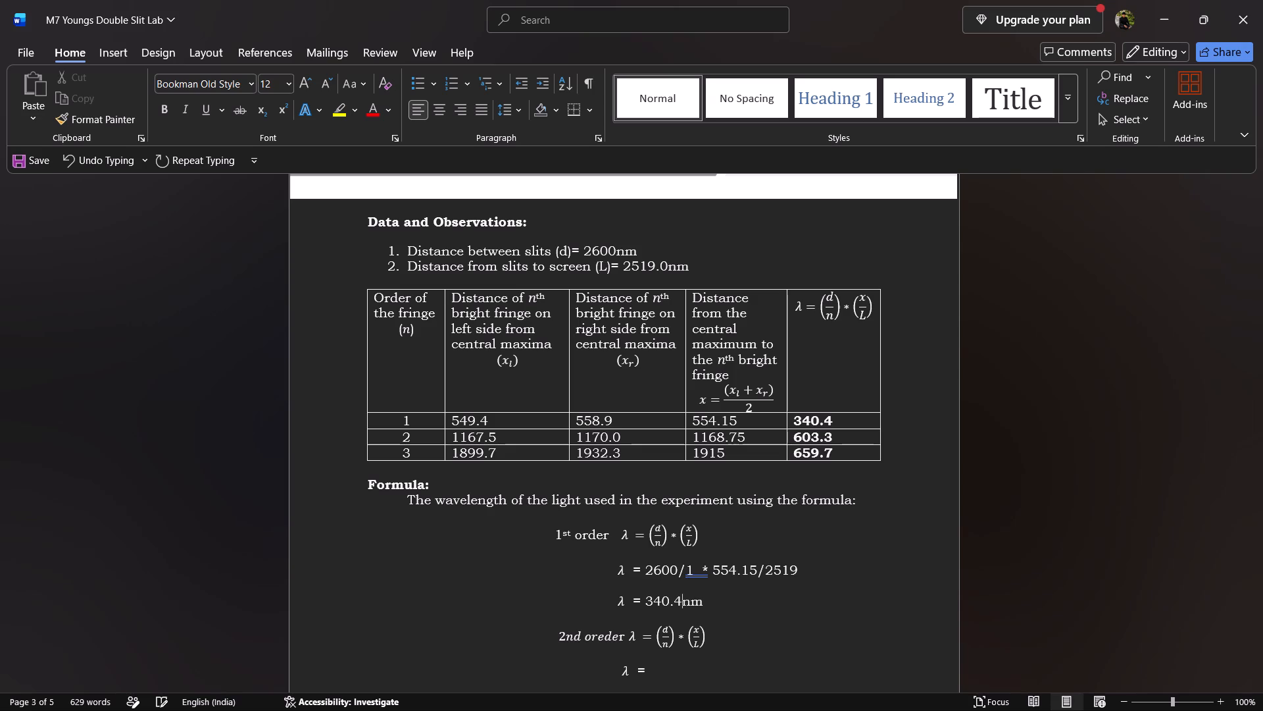
Enter the substitution 2600/2 *1168.75 on the blank λ line under the 2nd order formula.
{"action": "scroll", "coordinate": [650, 671], "scroll_direction": "down", "scroll_amount": 1}
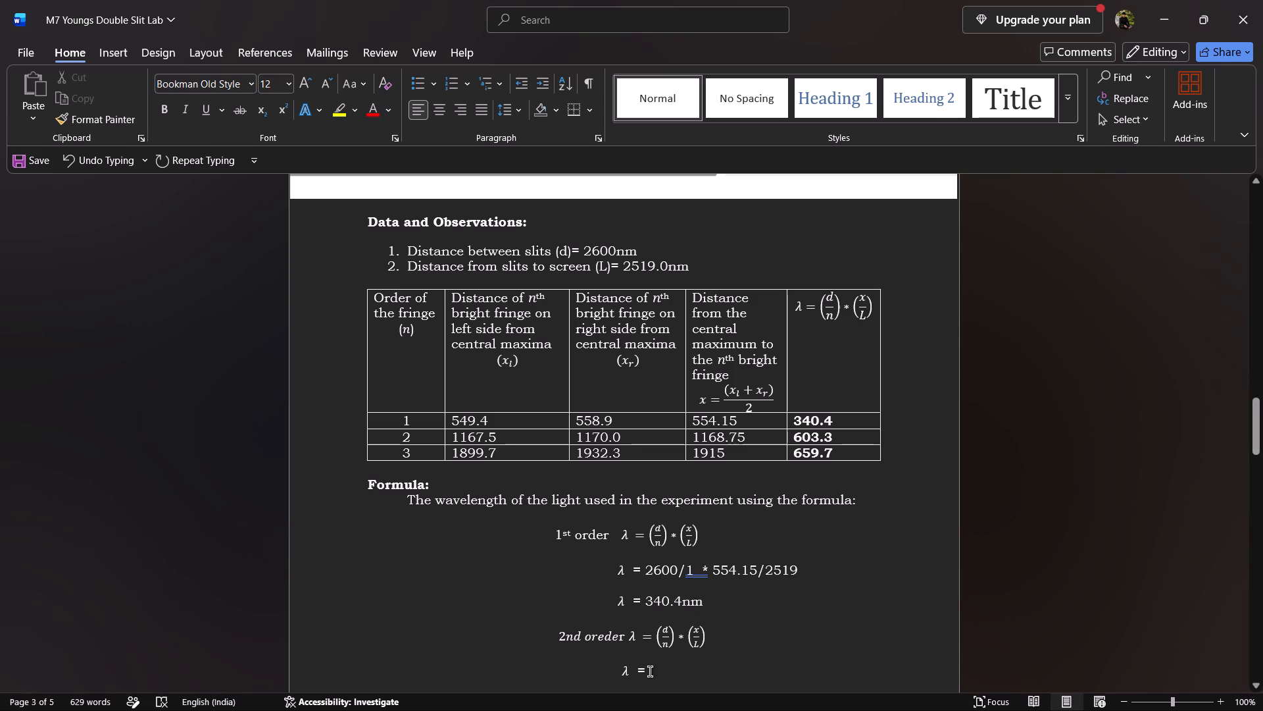
{"action": "scroll", "coordinate": [650, 671], "scroll_direction": "down", "scroll_amount": 1}
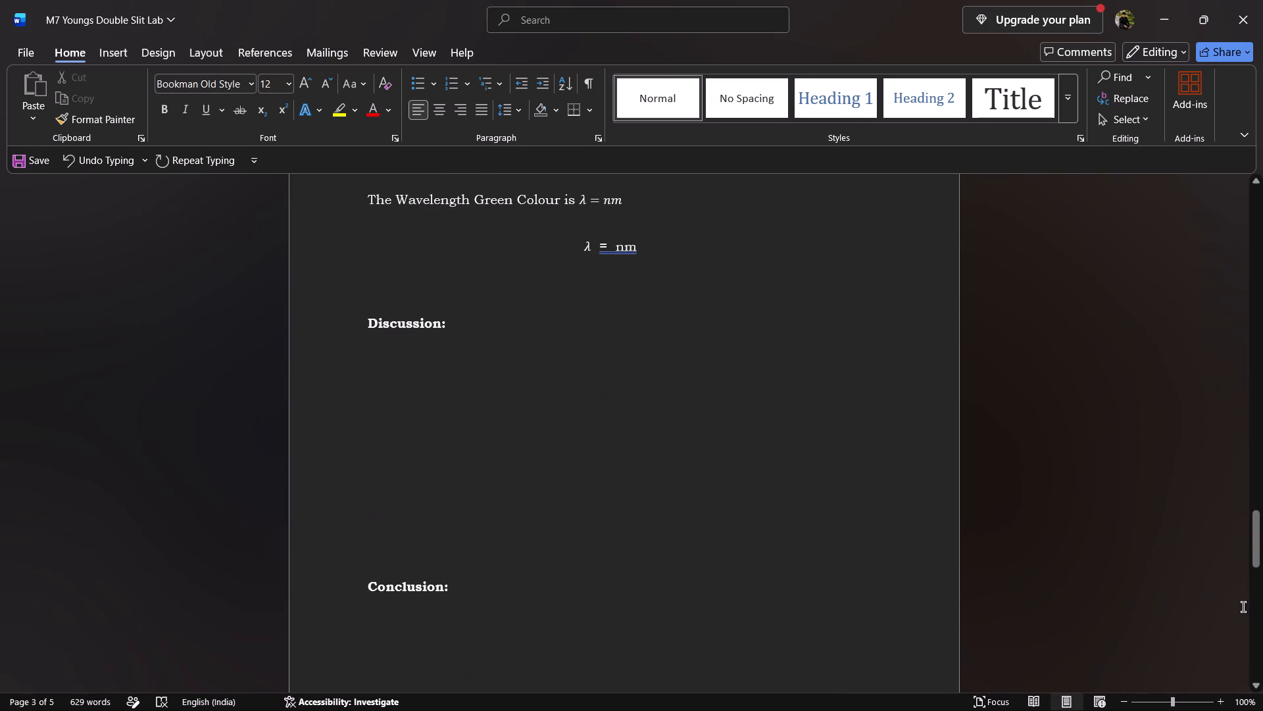
{"action": "left_click_drag", "start_coordinate": [1252, 553], "coordinate": [1262, 482]}
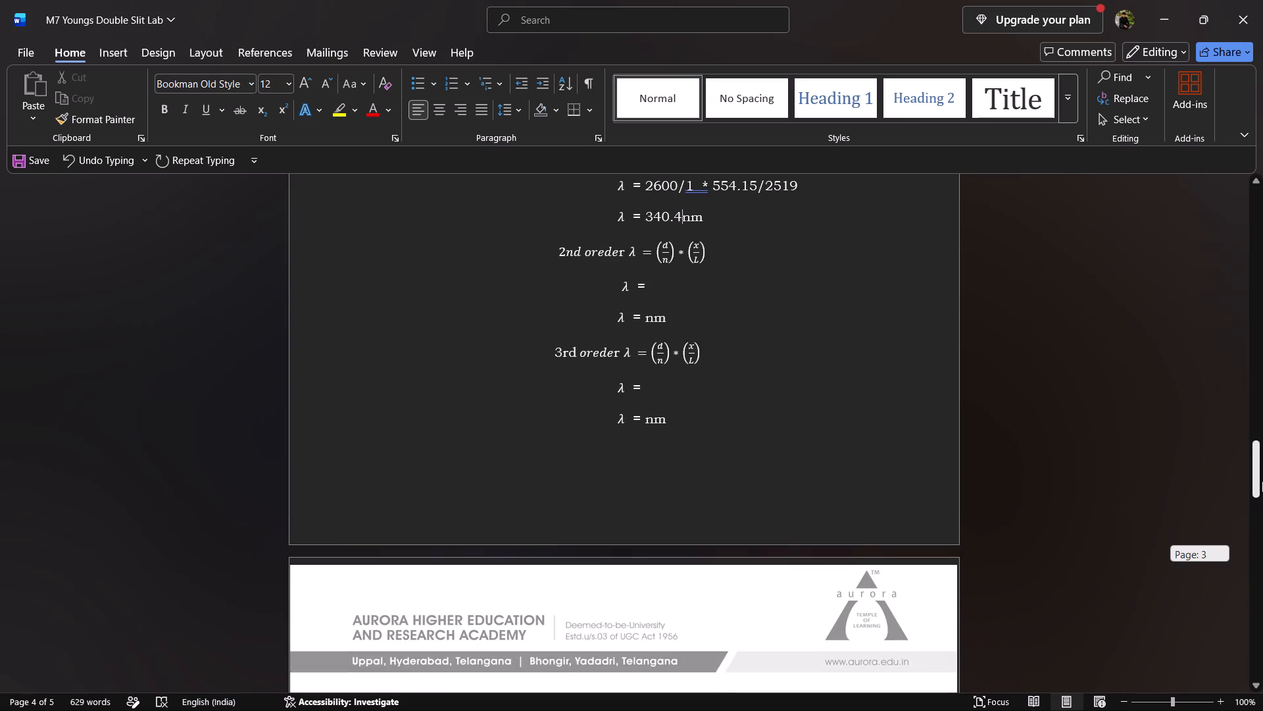
{"action": "left_click_drag", "start_coordinate": [1262, 482], "coordinate": [1262, 479]}
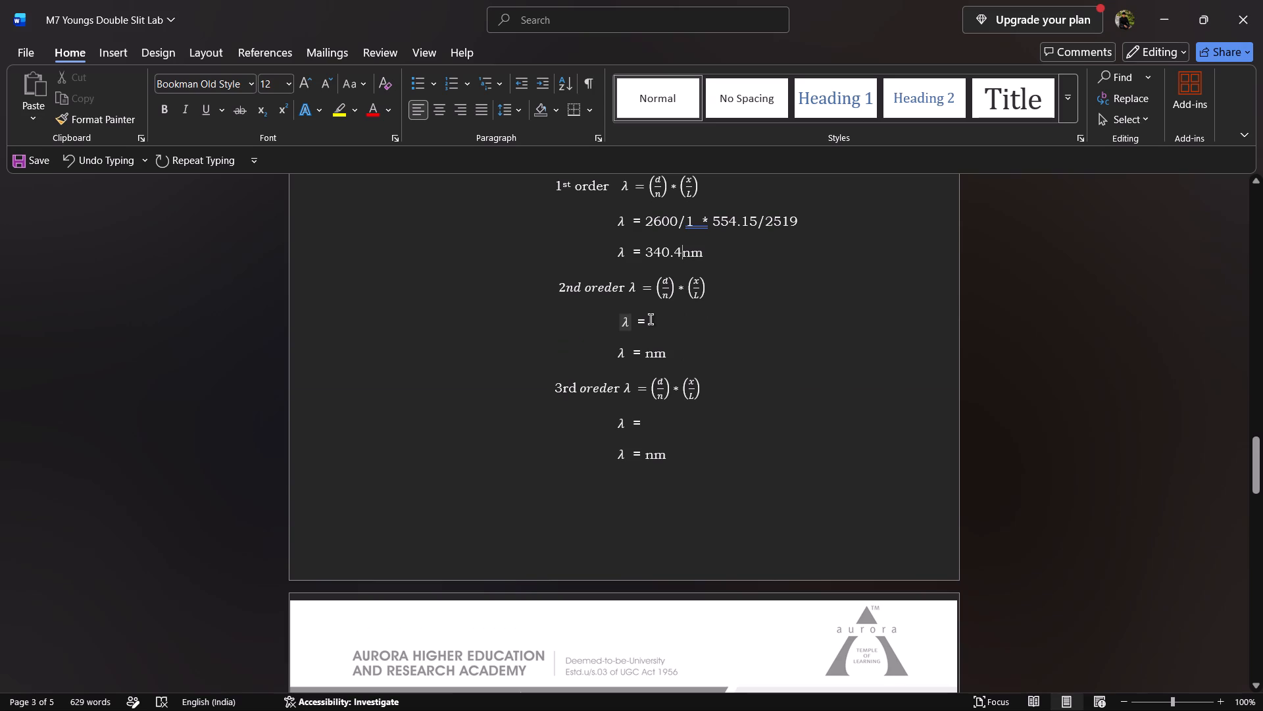
{"action": "left_click", "coordinate": [651, 319]}
{"action": "type", "text": "2600/"}
{"action": "key", "text": "2"}
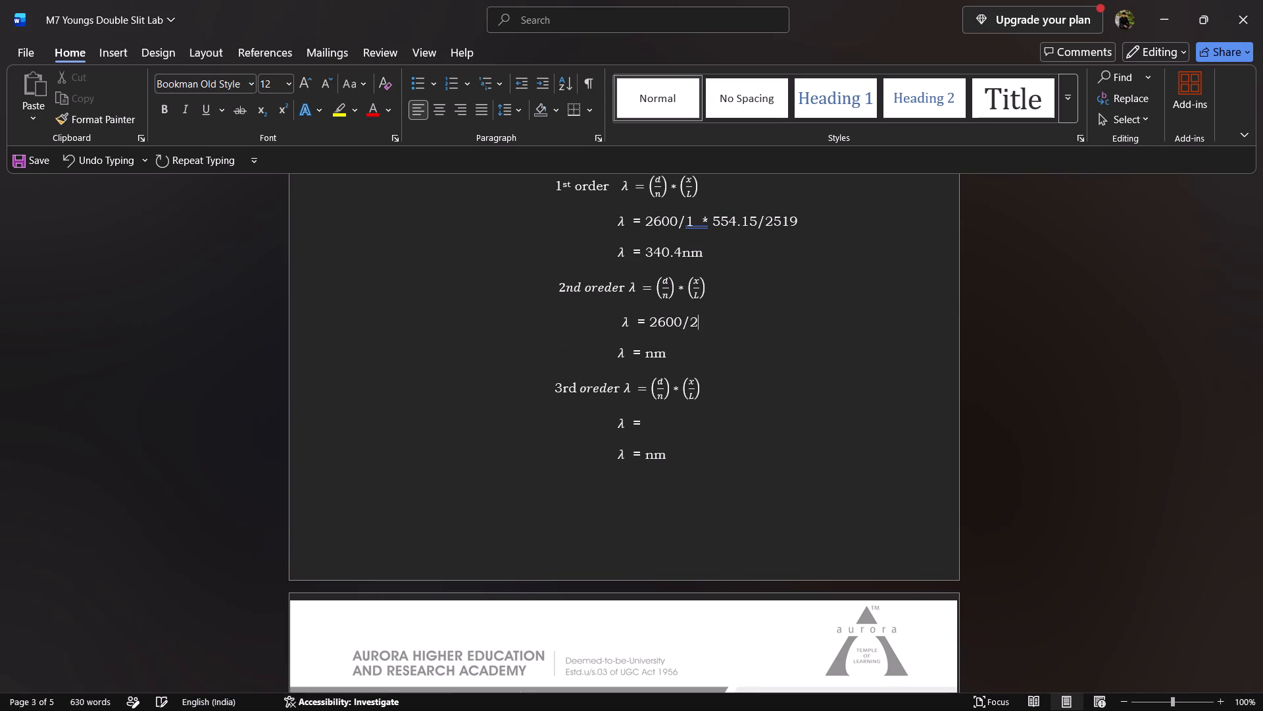
{"action": "key", "text": "space"}
{"action": "key", "text": "space"}
{"action": "key", "text": "shift+asterisk"}
{"action": "type", "text": "12168"}
{"action": "key", "text": "BackSpace"}
{"action": "key", "text": "BackSpace"}
{"action": "key", "text": "BackSpace"}
{"action": "key", "text": "BackSpace"}
{"action": "type", "text": "168"}
{"action": "type", "text": ".75"}
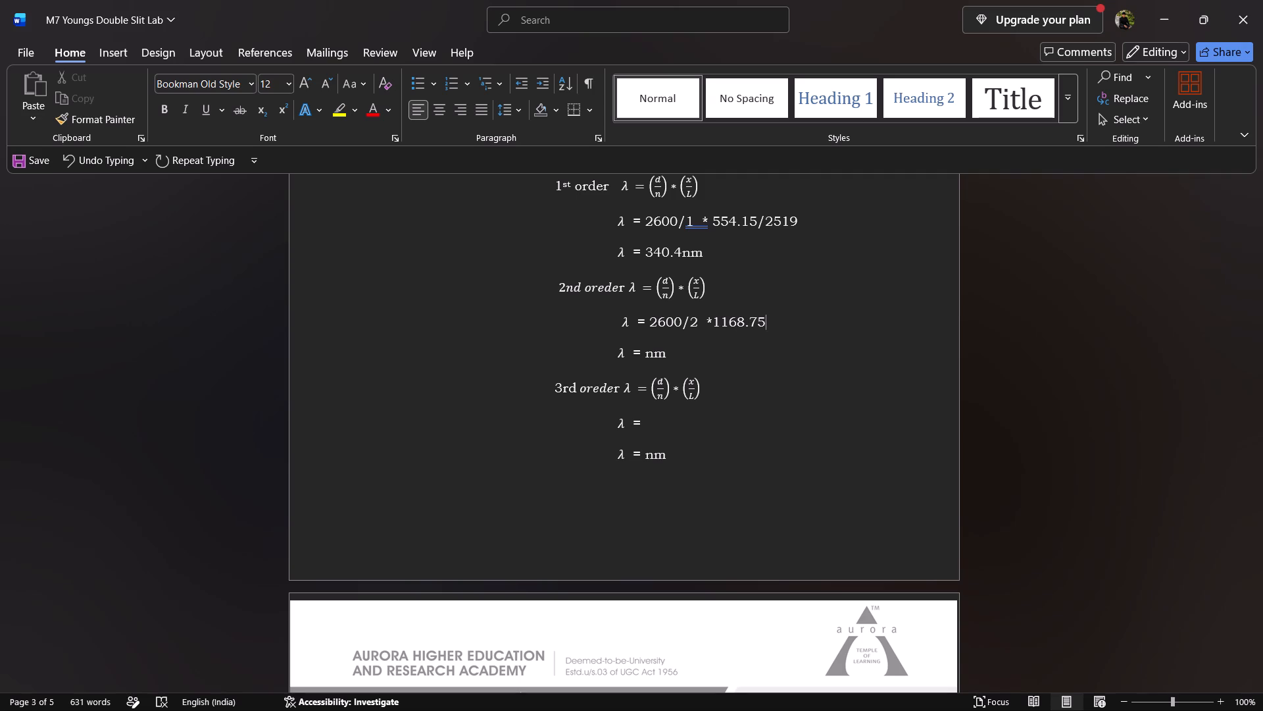
Enclose both fractions of the 1st order substitution in parentheses: (2600/1) * (554.15/2519).
{"action": "left_click", "coordinate": [641, 225]}
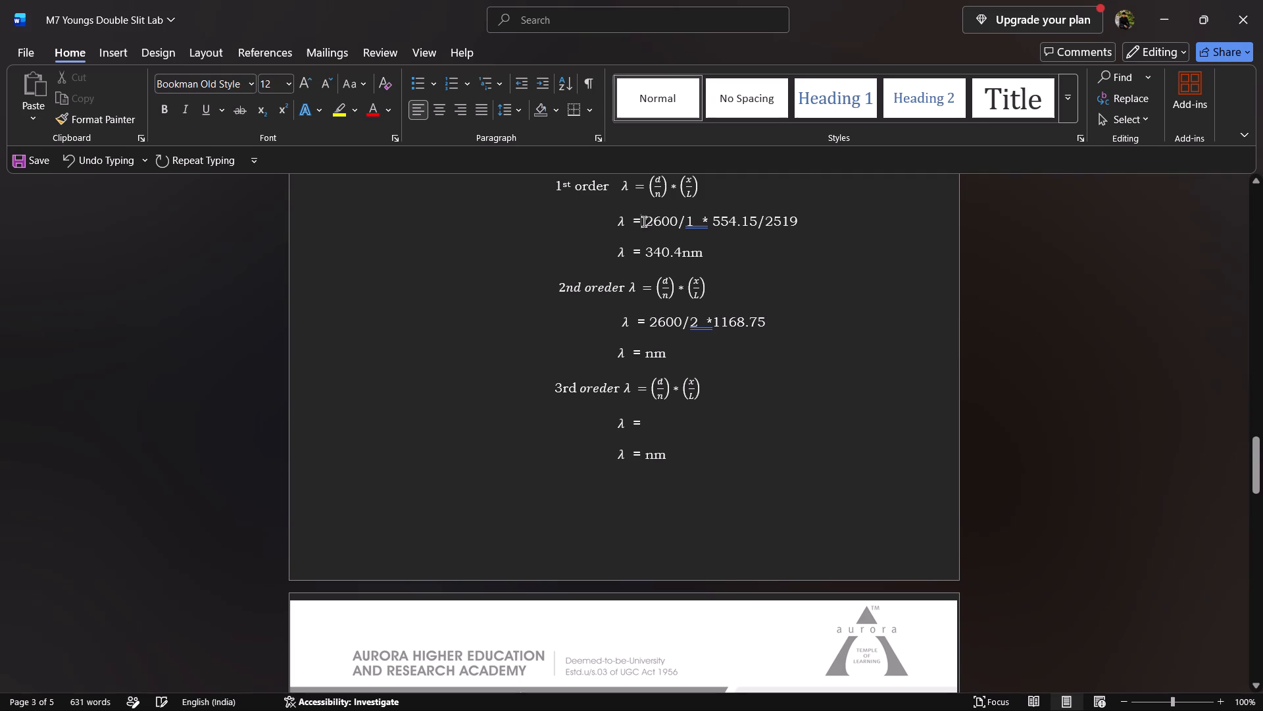
{"action": "left_click", "coordinate": [644, 222]}
{"action": "key", "text": "shift+parenleft"}
{"action": "left_click", "coordinate": [699, 221]}
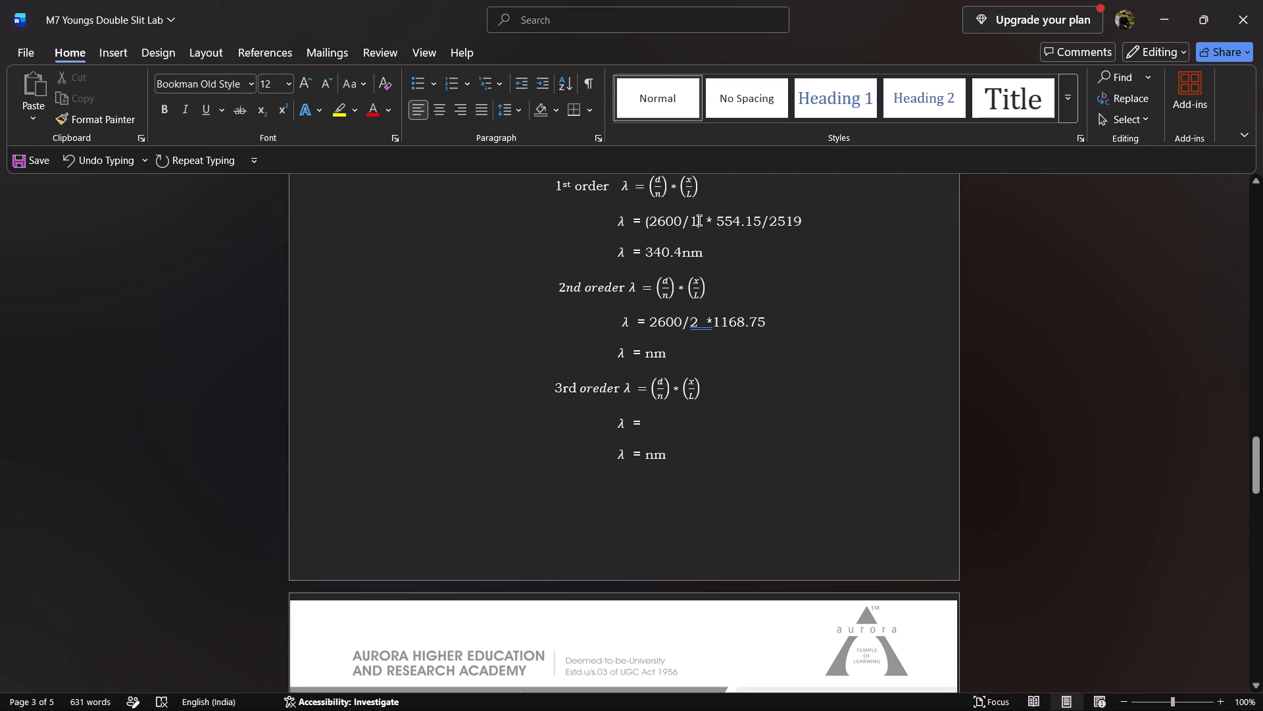
{"action": "key", "text": "shift+parenright"}
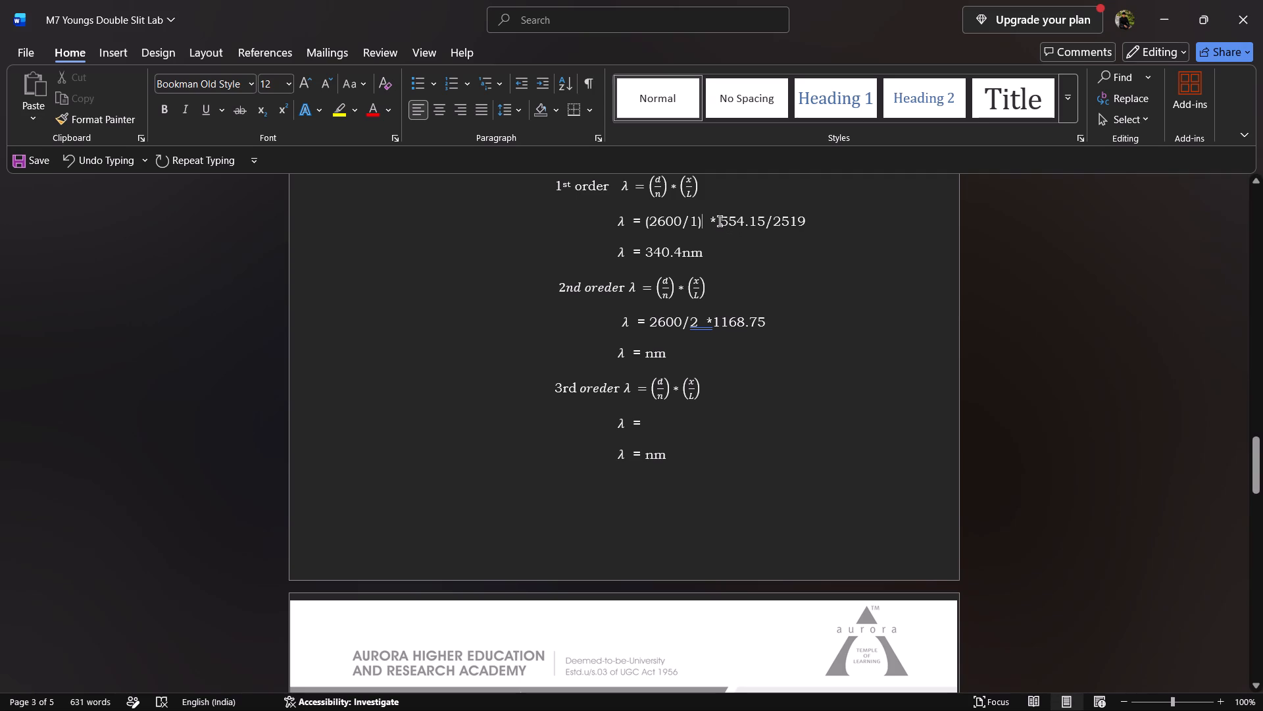
{"action": "left_click", "coordinate": [720, 221]}
{"action": "key", "text": "shift+parenleft"}
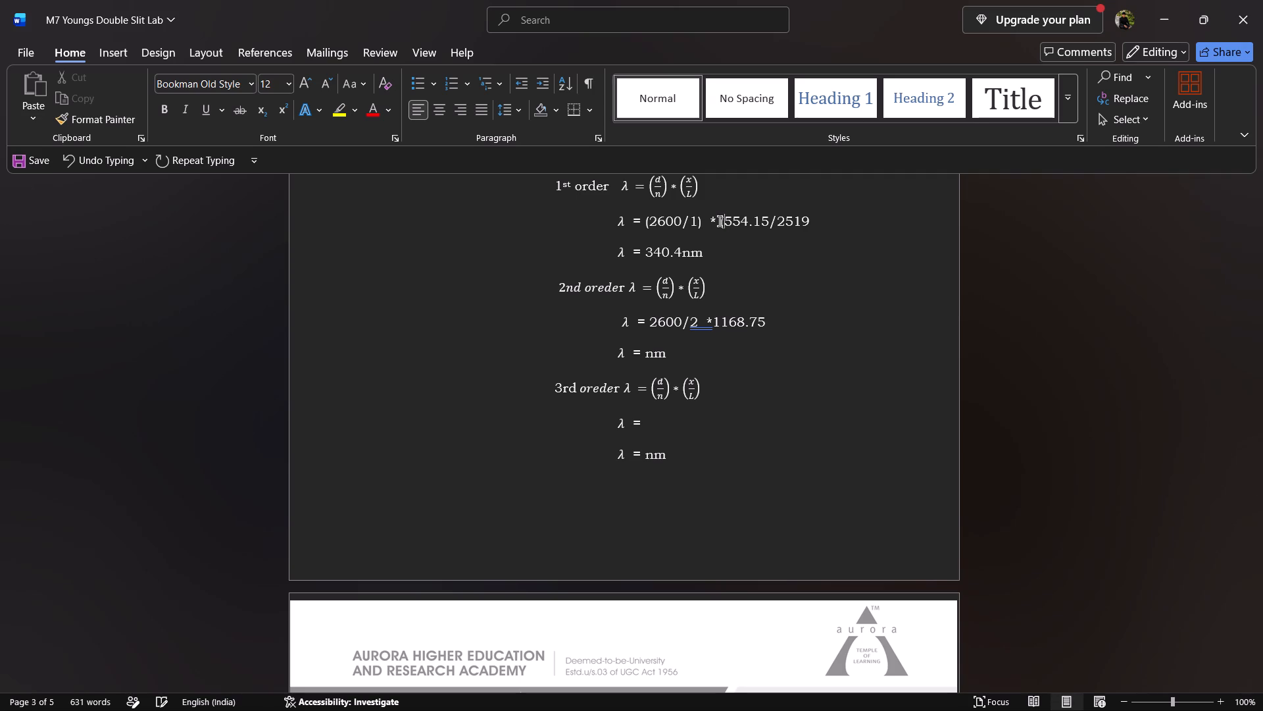
{"action": "left_click", "coordinate": [816, 223]}
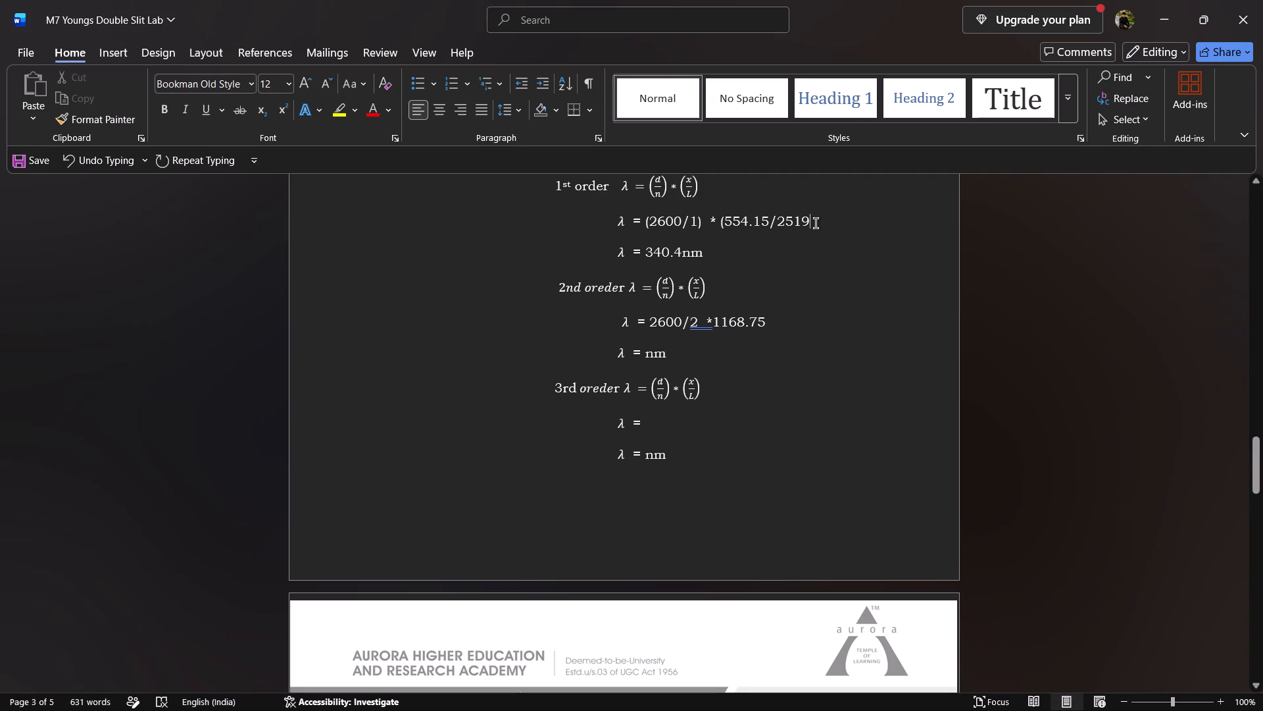
{"action": "key", "text": "shift+parenright"}
Add parentheses and spacing to the 2nd order substitution so it reads (2600/2) * (1168.75).
{"action": "left_click", "coordinate": [648, 323]}
{"action": "key", "text": "shift+parenleft"}
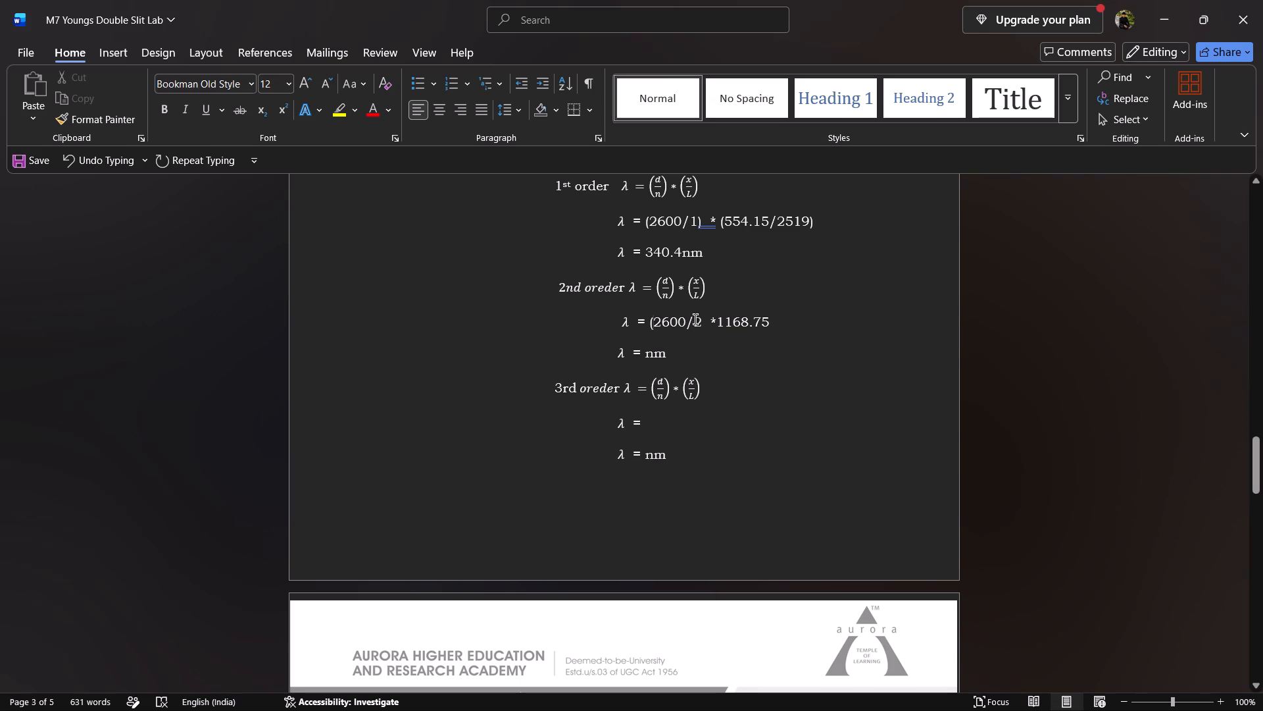
{"action": "left_click", "coordinate": [701, 317]}
{"action": "key", "text": "shift+parenright"}
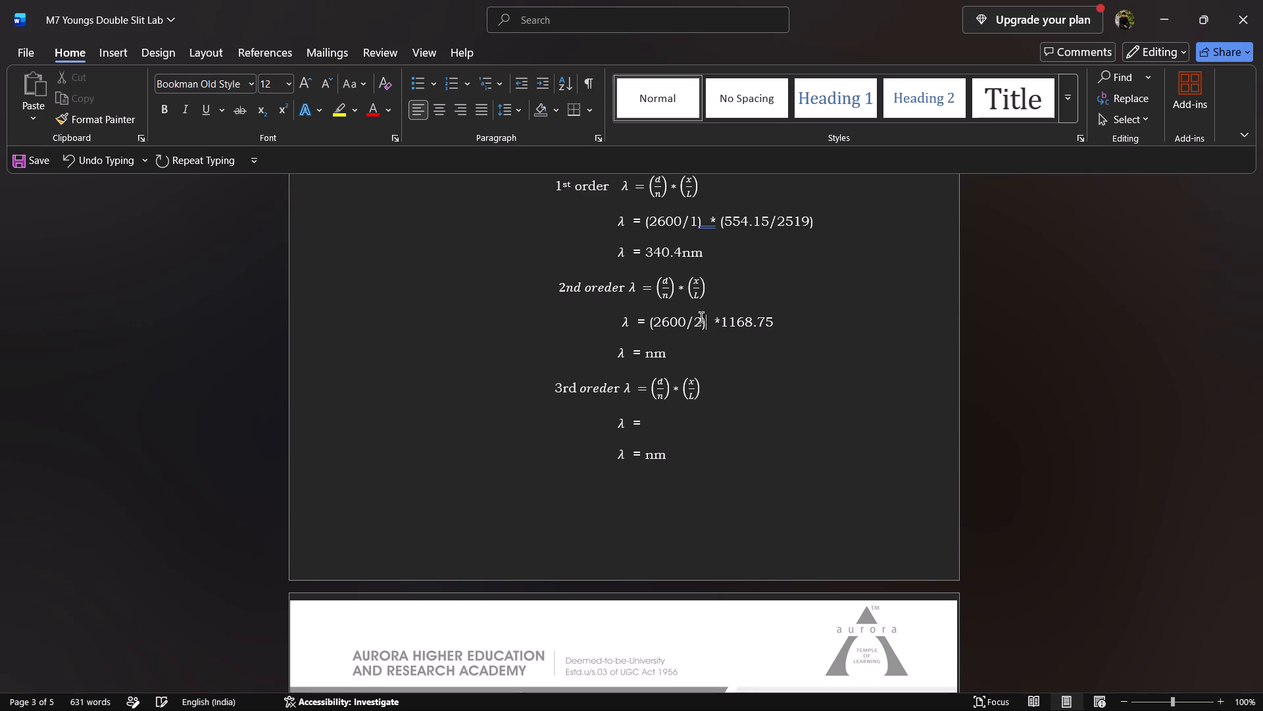
{"action": "left_click", "coordinate": [723, 321]}
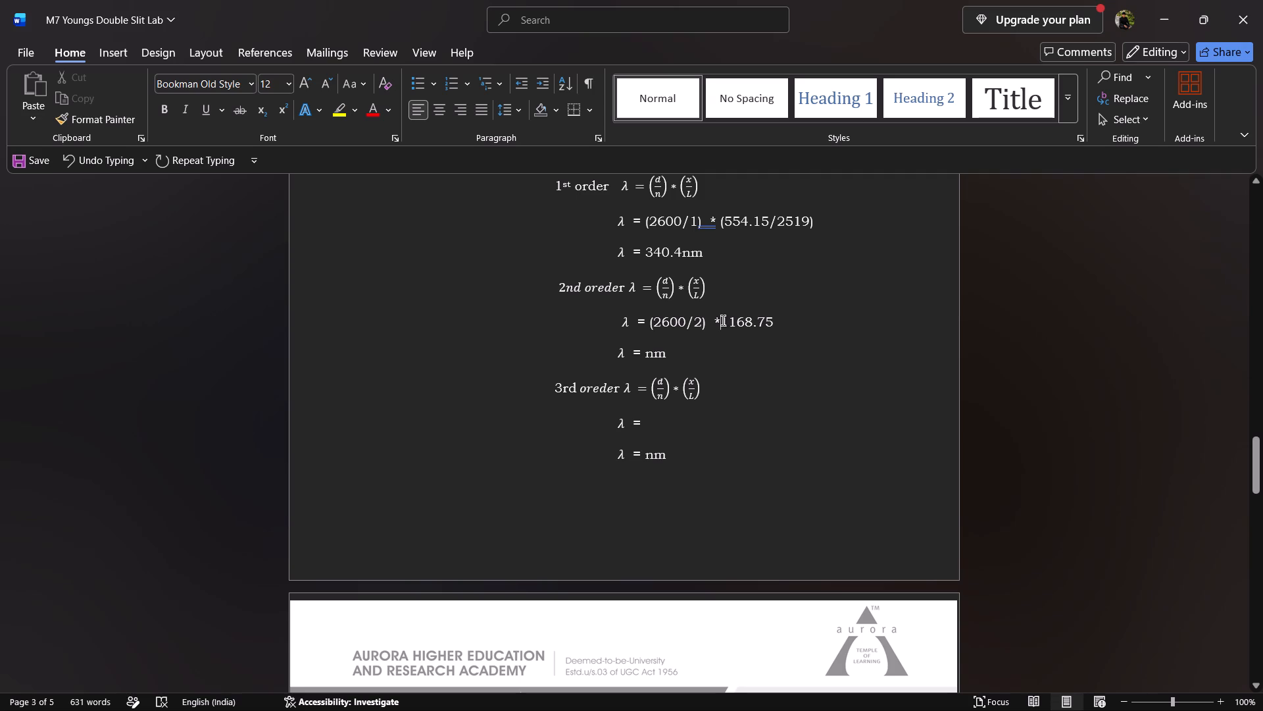
{"action": "key", "text": "space"}
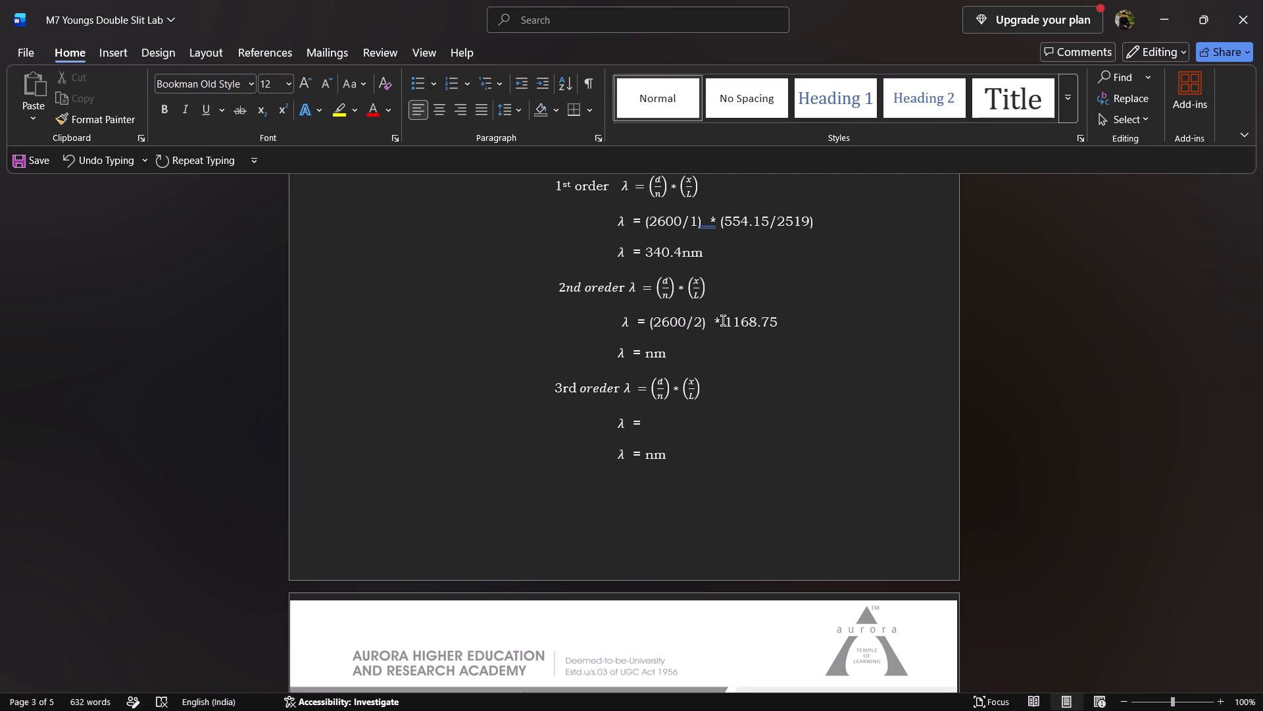
{"action": "key", "text": "shift+parenleft"}
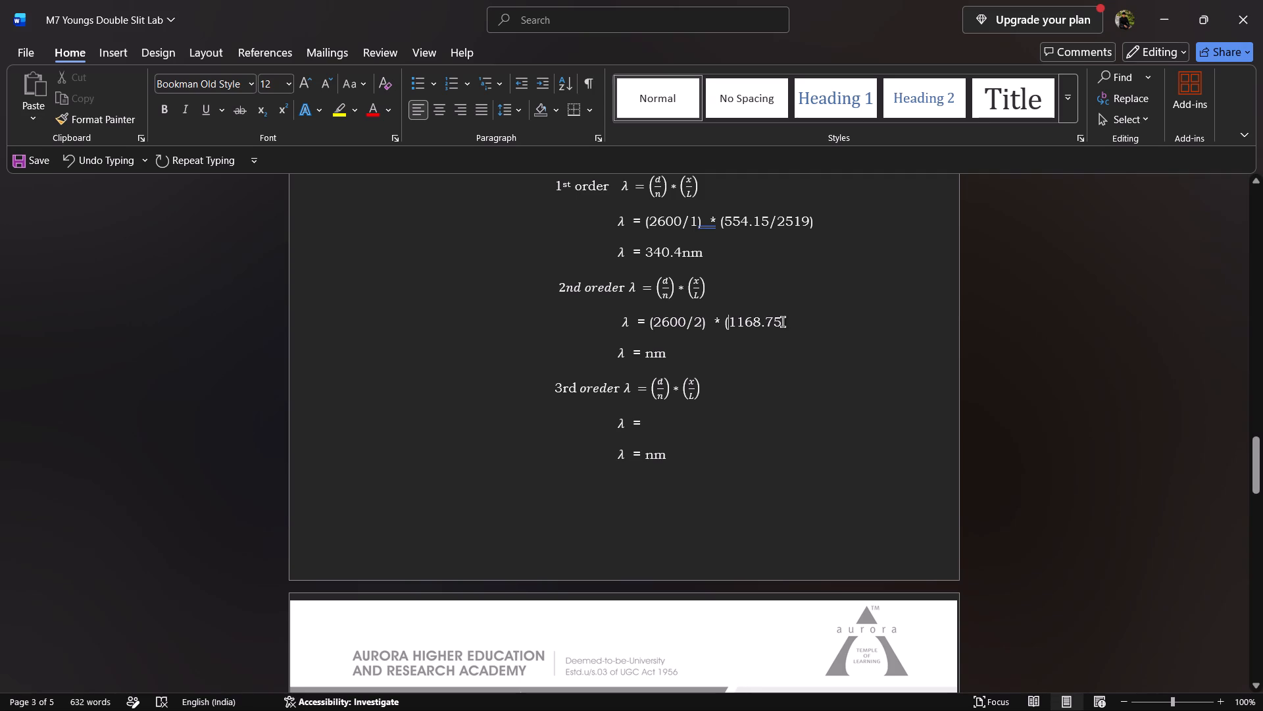
{"action": "left_click", "coordinate": [783, 323]}
{"action": "key", "text": "shift+parenright"}
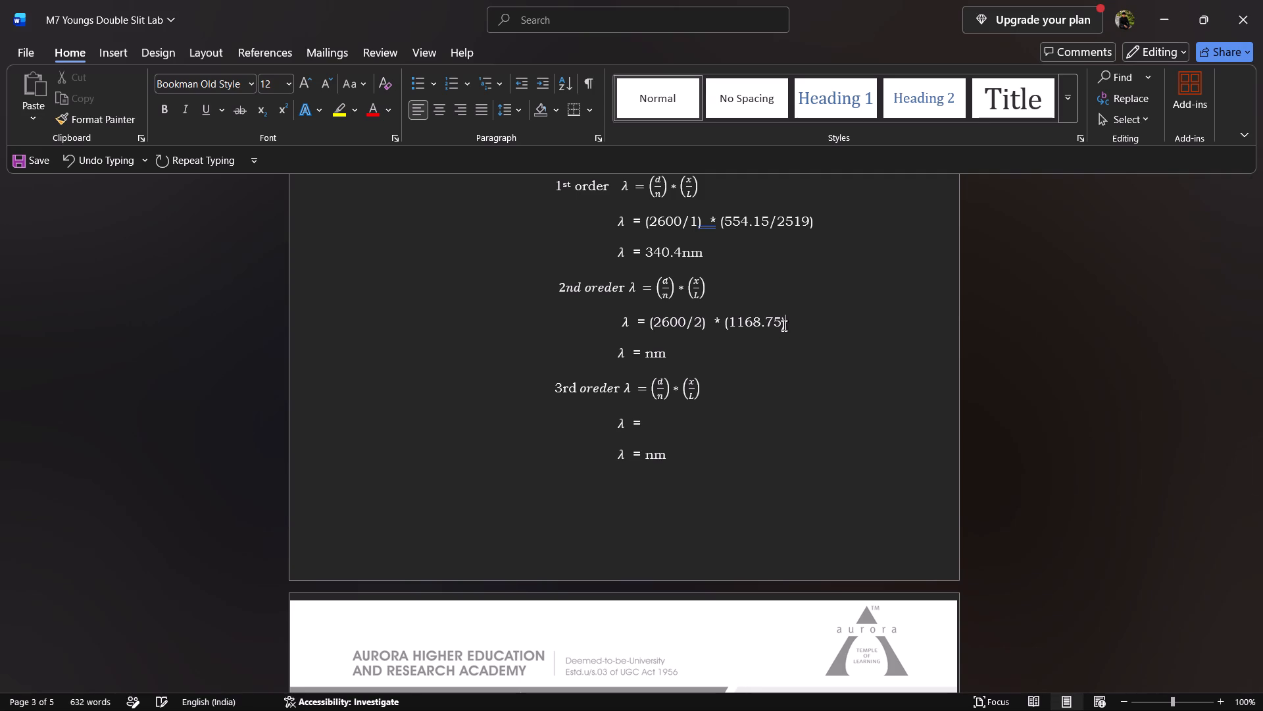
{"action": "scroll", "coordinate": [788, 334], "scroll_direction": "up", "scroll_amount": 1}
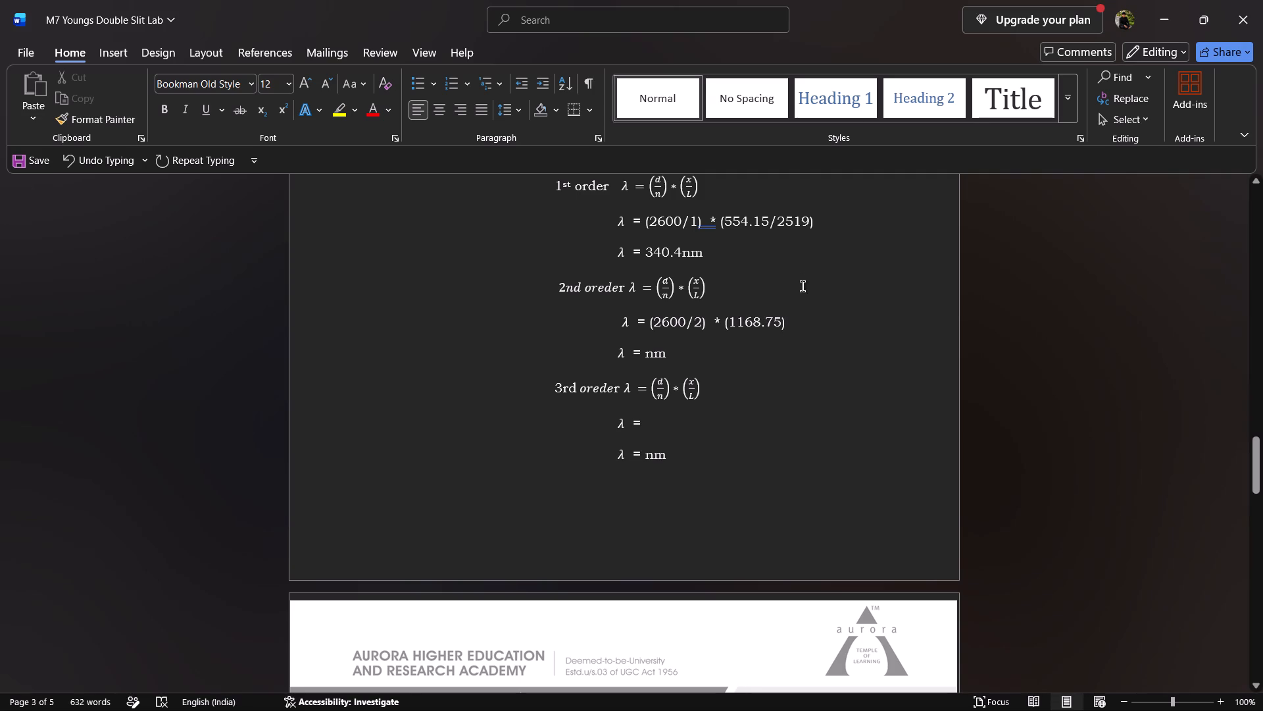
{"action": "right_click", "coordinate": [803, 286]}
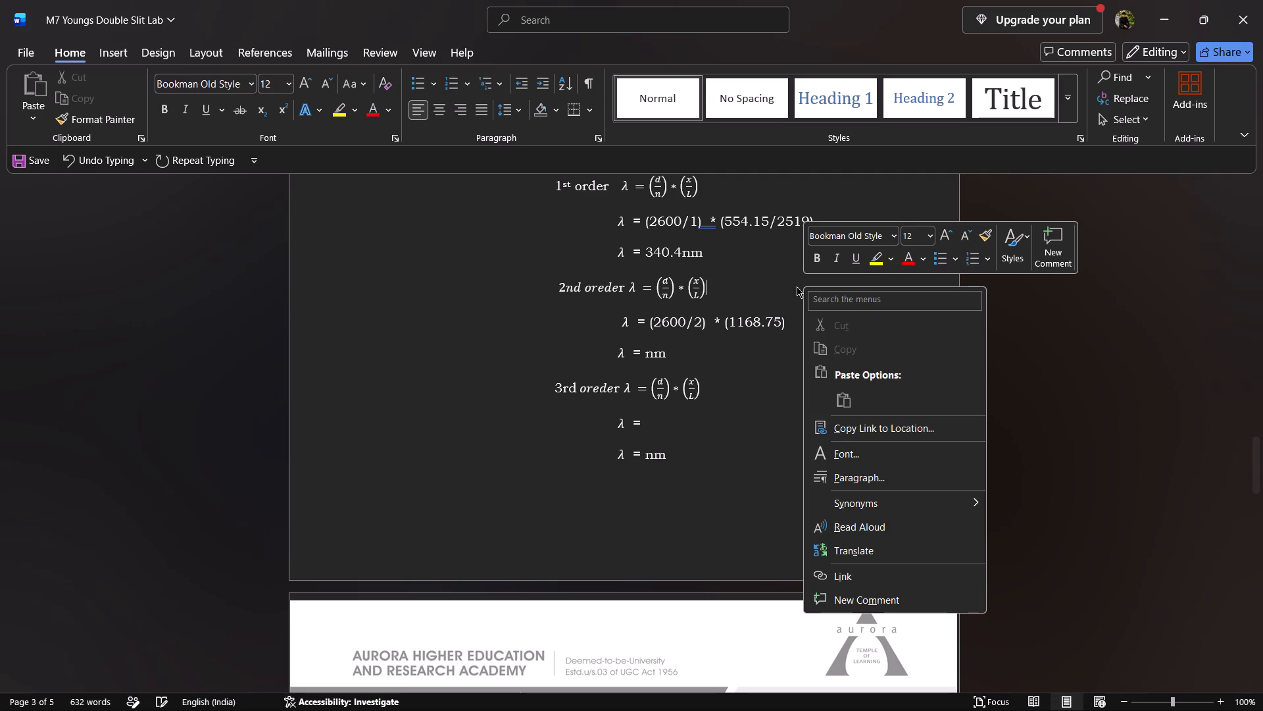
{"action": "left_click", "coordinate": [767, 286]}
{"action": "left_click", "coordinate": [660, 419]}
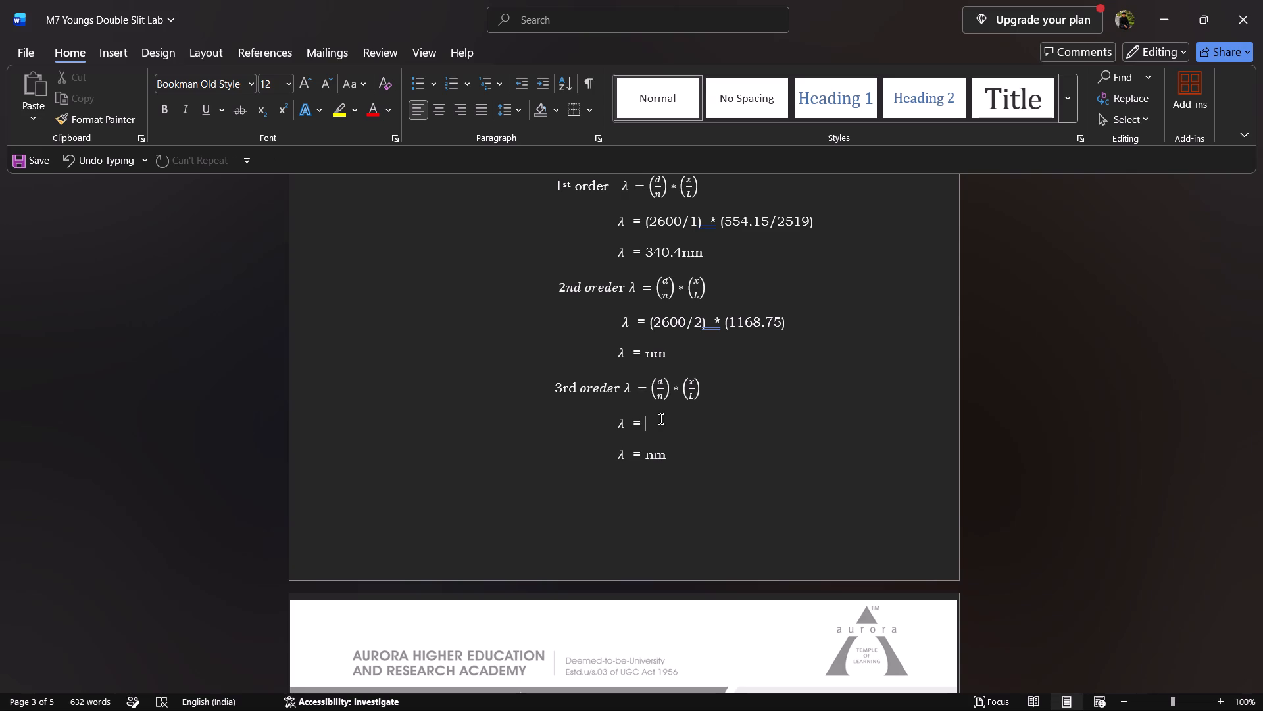
Enter 603.3 before nm as the 2nd order wavelength result.
{"action": "left_click", "coordinate": [644, 354]}
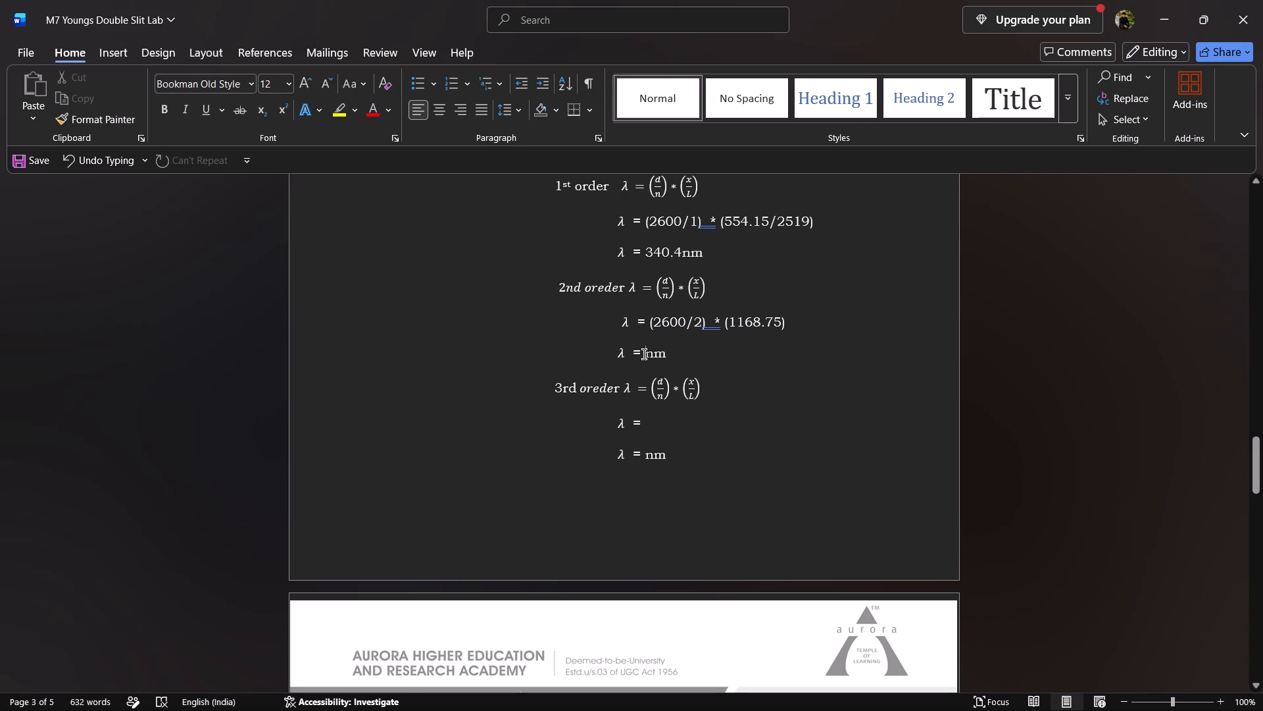
{"action": "type", "text": "603"}
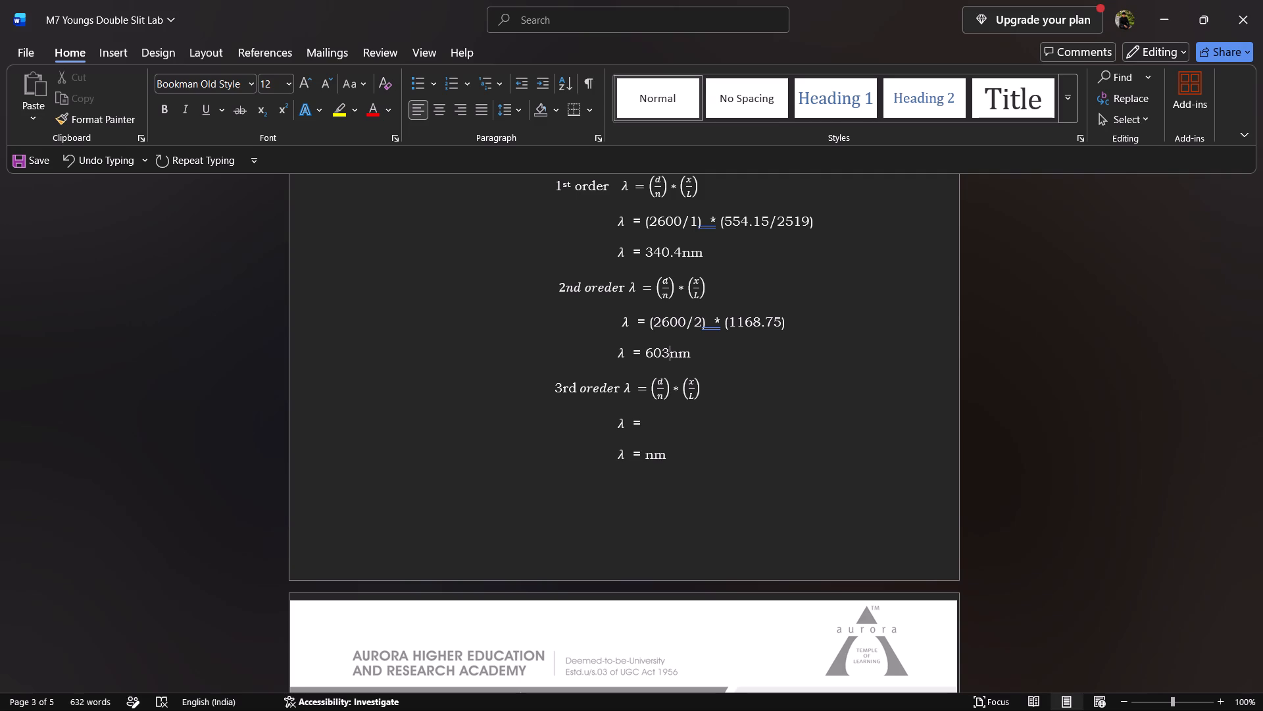
{"action": "type", "text": ".3"}
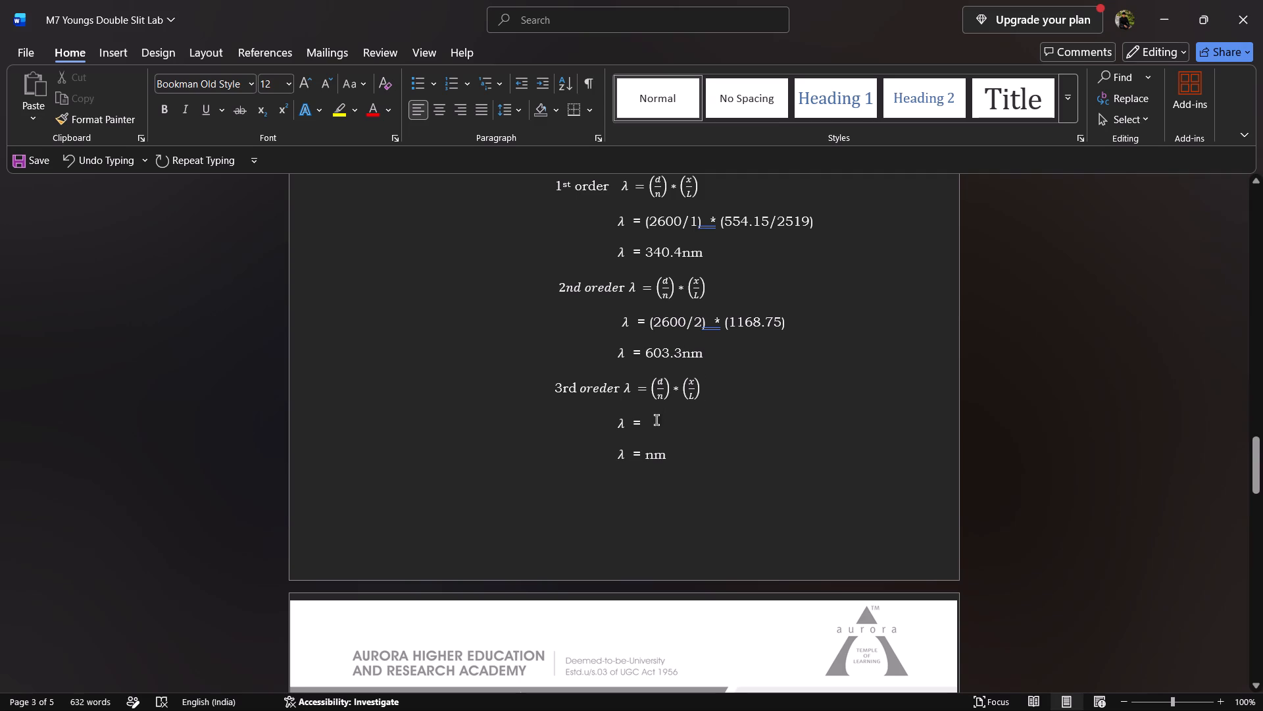
Enter the substitution (2600/32) * (1916/2519) on the blank λ line under the 3rd order formula.
{"action": "left_click", "coordinate": [656, 420]}
{"action": "key", "text": "shift+parenleft"}
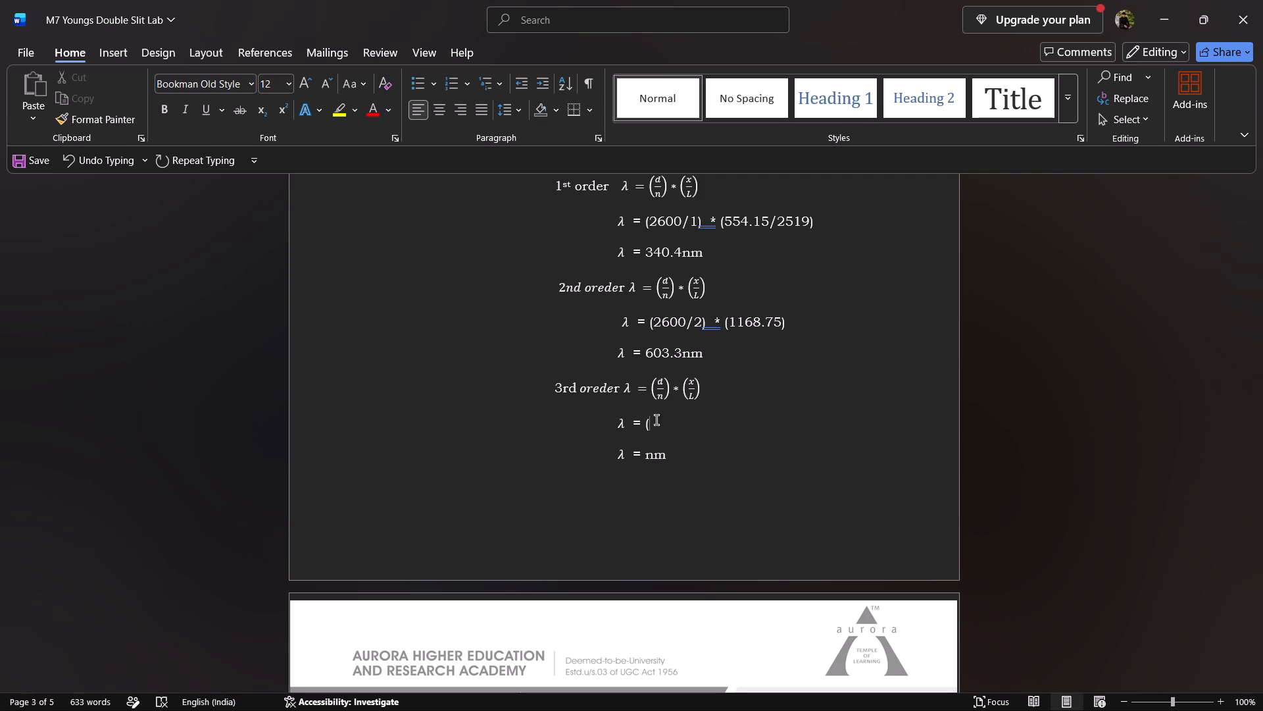
{"action": "type", "text": "2600/"}
{"action": "type", "text": "32"}
{"action": "type", "text": ")"}
{"action": "key", "text": "space"}
{"action": "key", "text": "space"}
{"action": "key", "text": "shift+asterisk"}
{"action": "key", "text": "space"}
{"action": "key", "text": "shift+parenleft"}
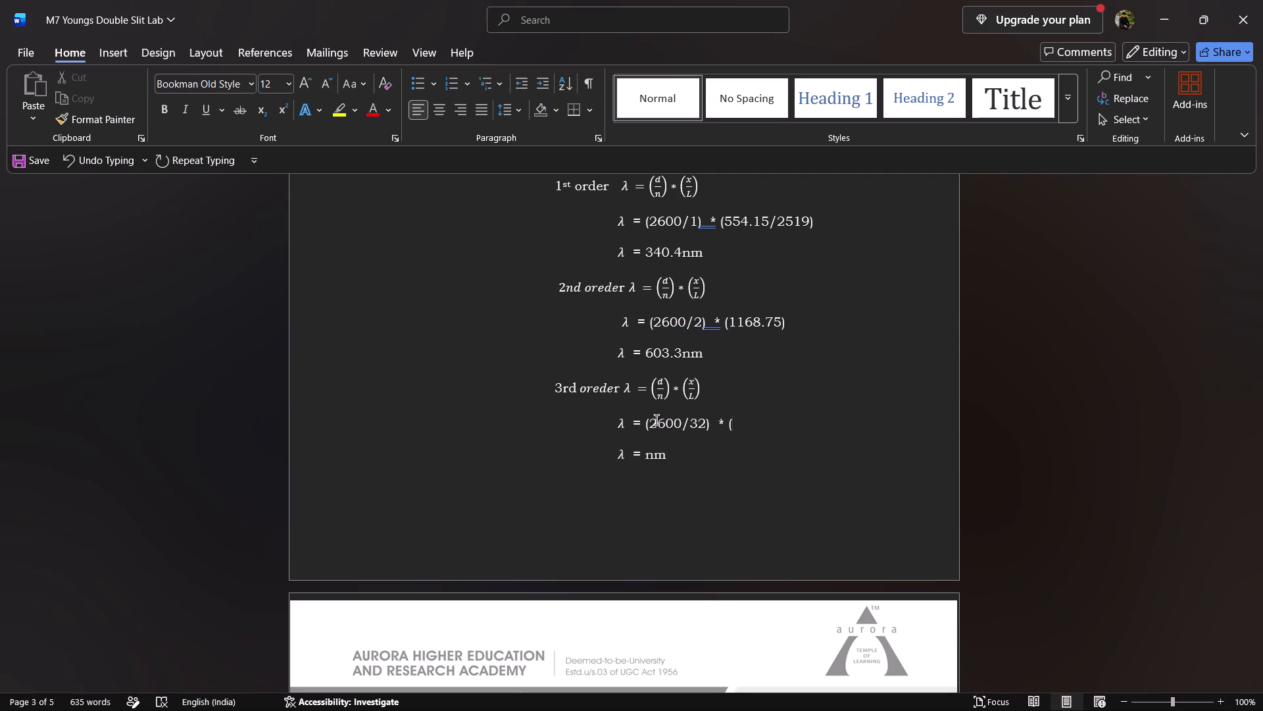
{"action": "type", "text": "1916"}
{"action": "key", "text": "slash"}
{"action": "type", "text": "257"}
{"action": "key", "text": "BackSpace"}
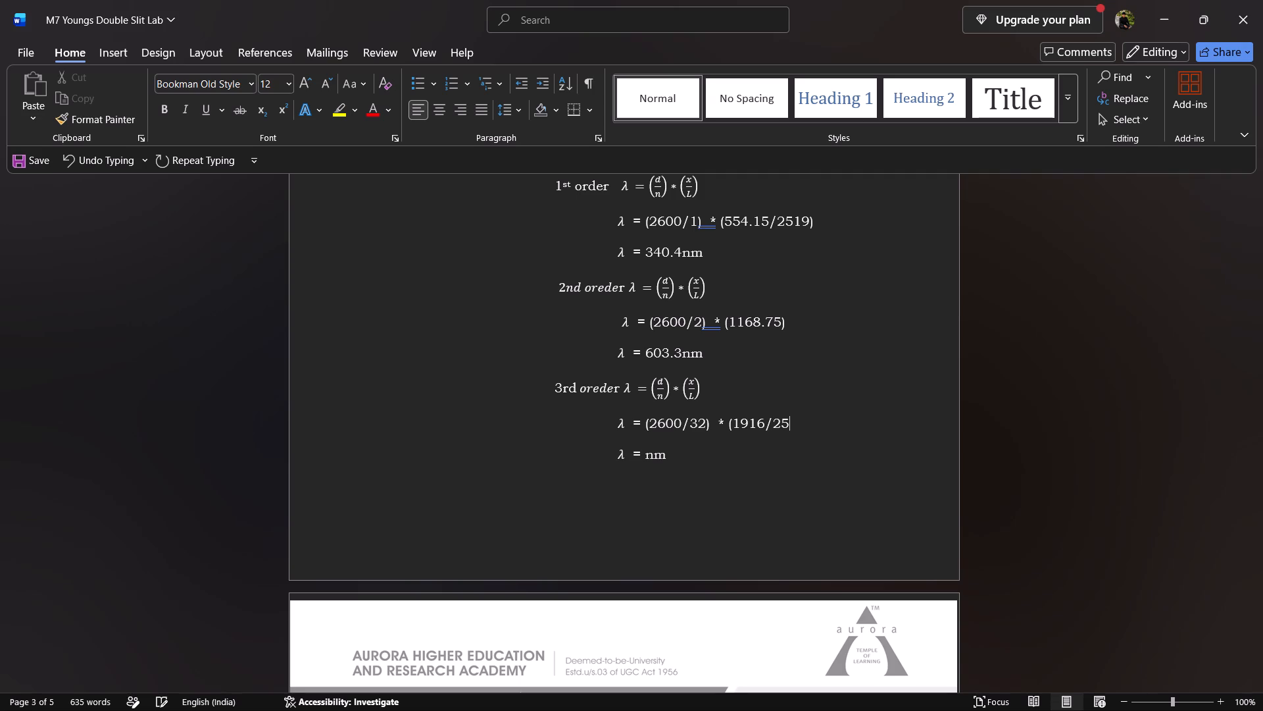
{"action": "type", "text": "19"}
{"action": "key", "text": "shift+parenright"}
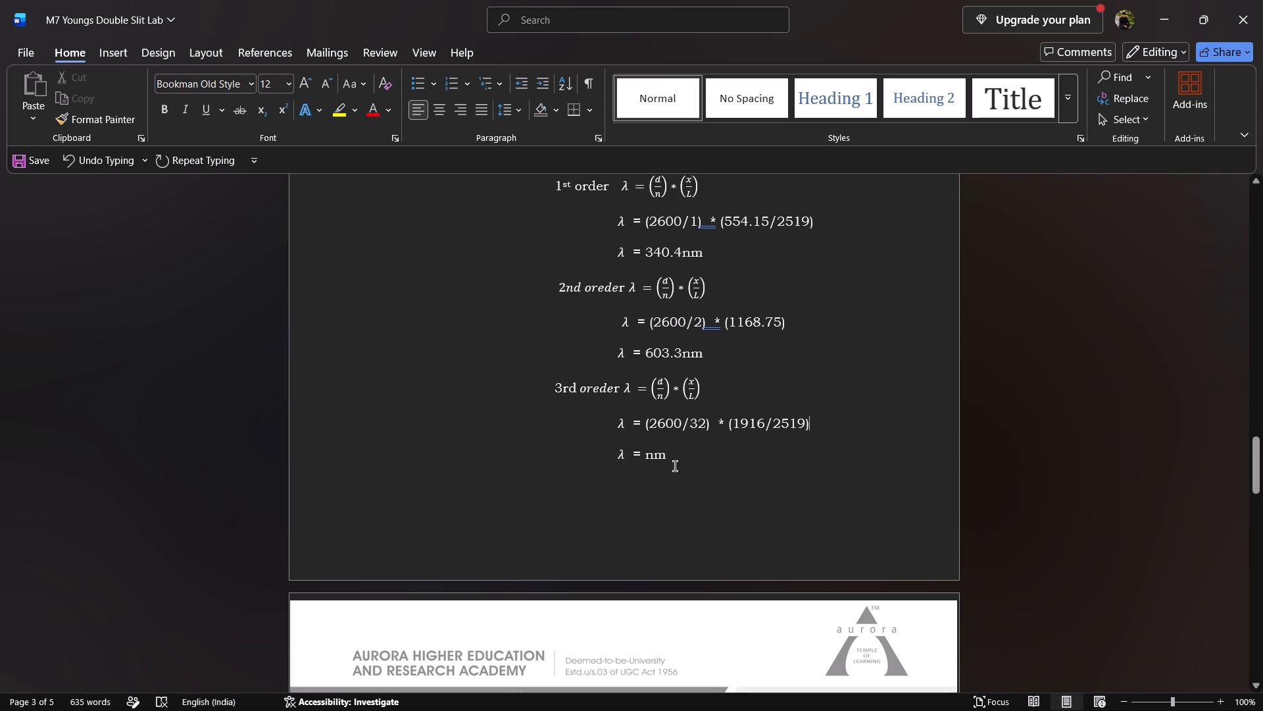
Enter 659.7 before nm as the 3rd order wavelength result.
{"action": "left_click", "coordinate": [647, 454]}
{"action": "type", "text": "659.5"}
{"action": "key", "text": "BackSpace"}
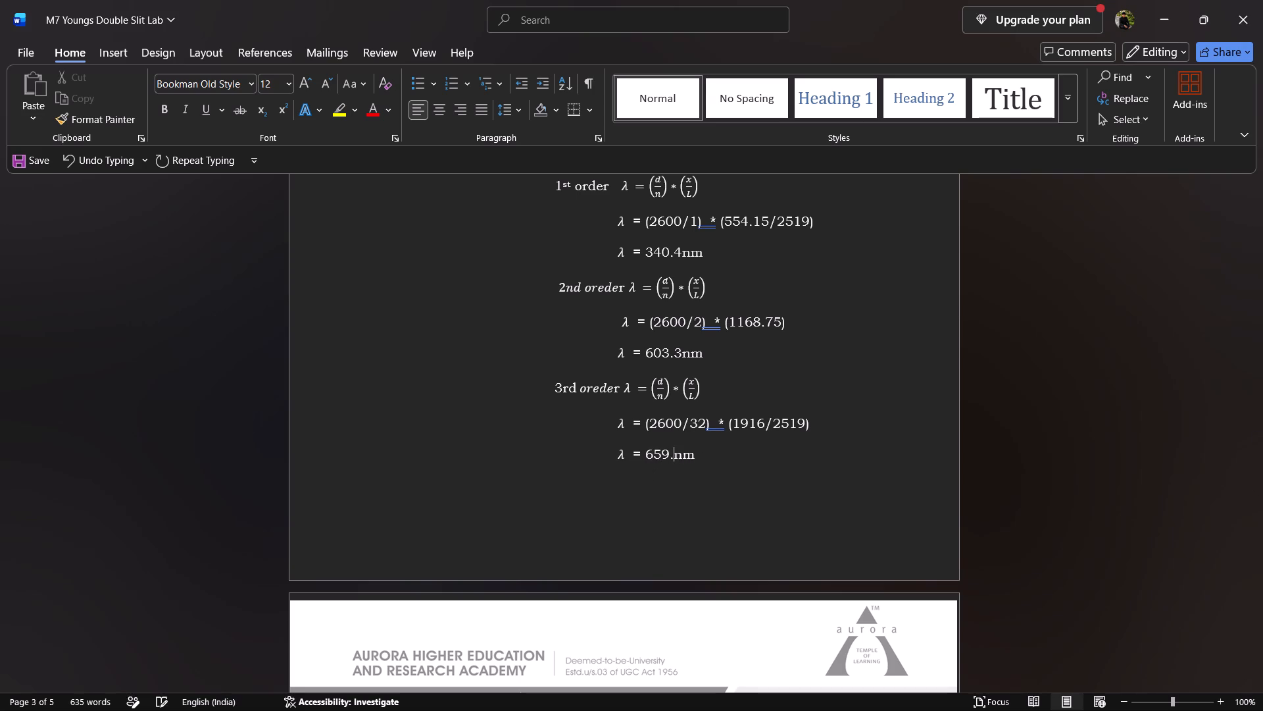
{"action": "key", "text": "7"}
Review the three order calculations against the observation table and look over the Result section on the following page.
{"action": "left_click_drag", "start_coordinate": [1253, 459], "coordinate": [1254, 440]}
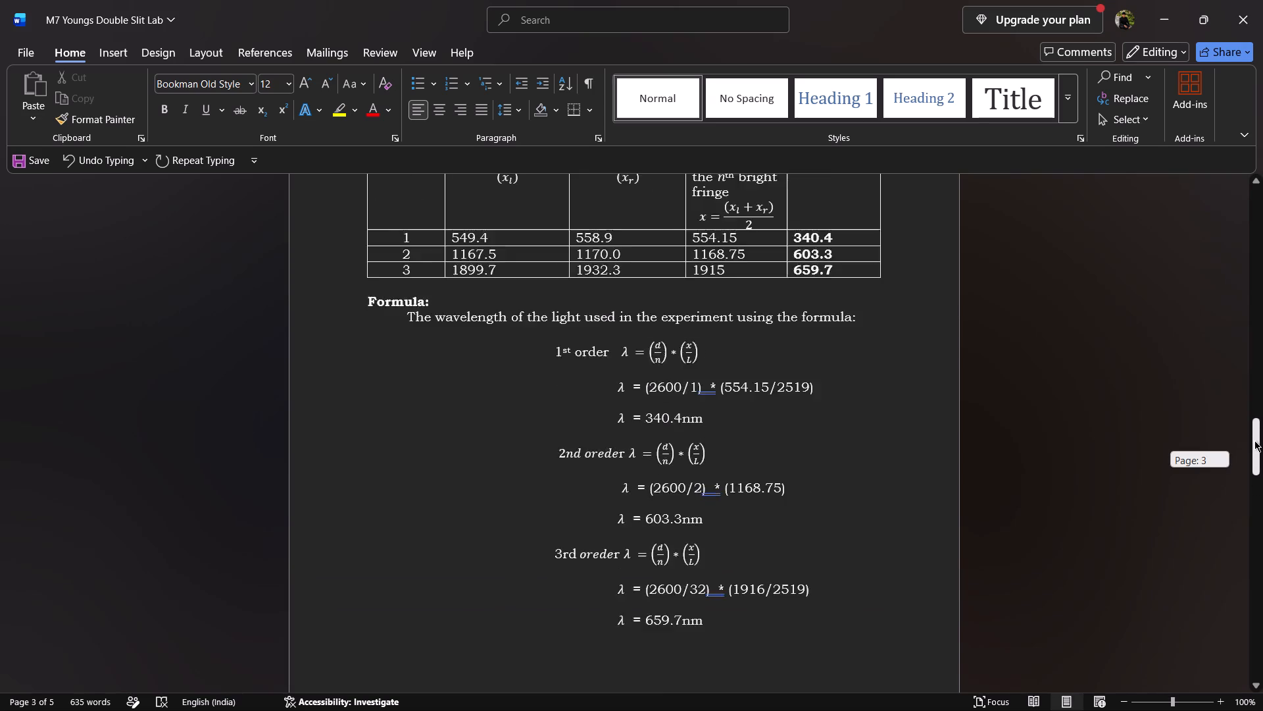
{"action": "left_click_drag", "start_coordinate": [1254, 440], "coordinate": [1257, 441]}
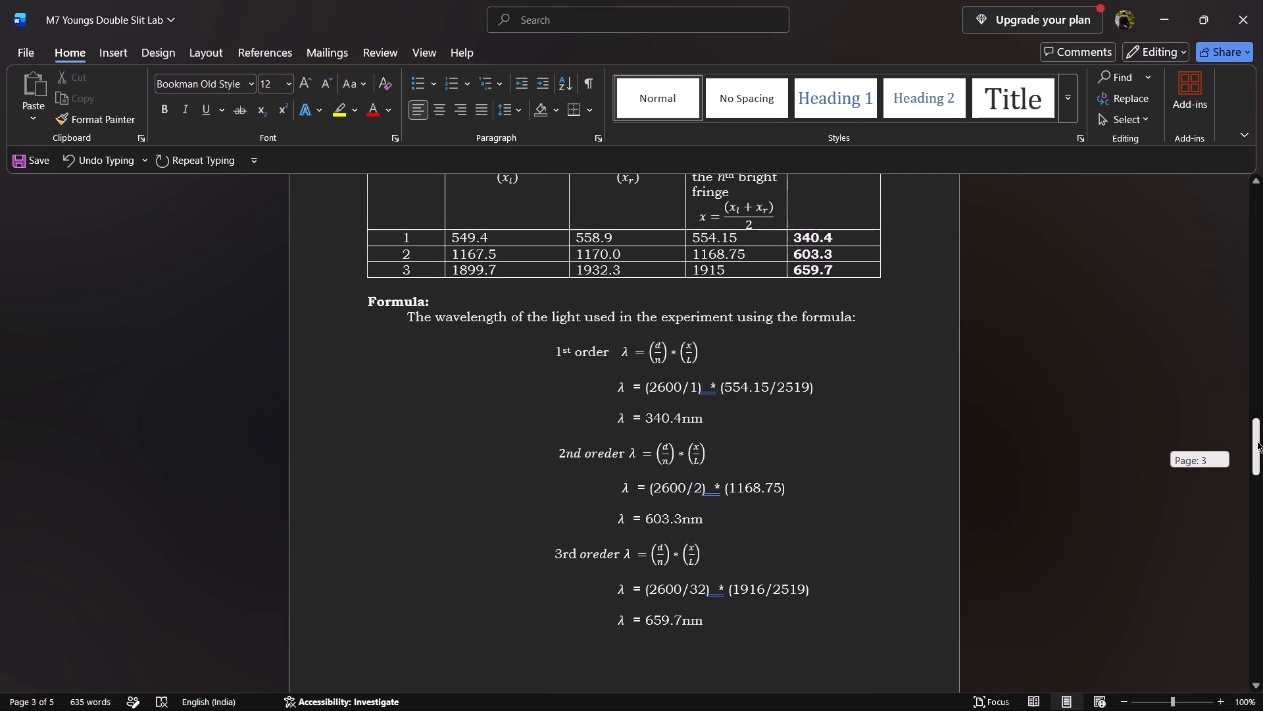
{"action": "left_click_drag", "start_coordinate": [1257, 441], "coordinate": [1257, 442]}
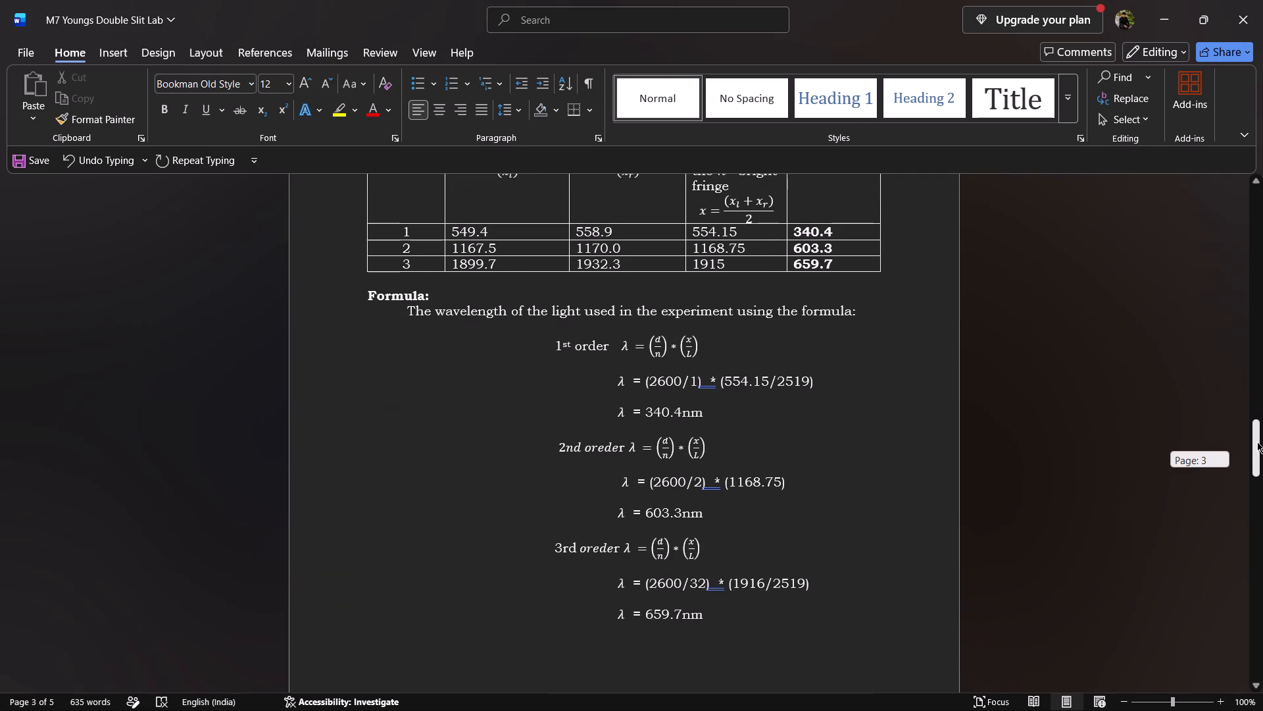
{"action": "left_click_drag", "start_coordinate": [1257, 442], "coordinate": [1258, 436]}
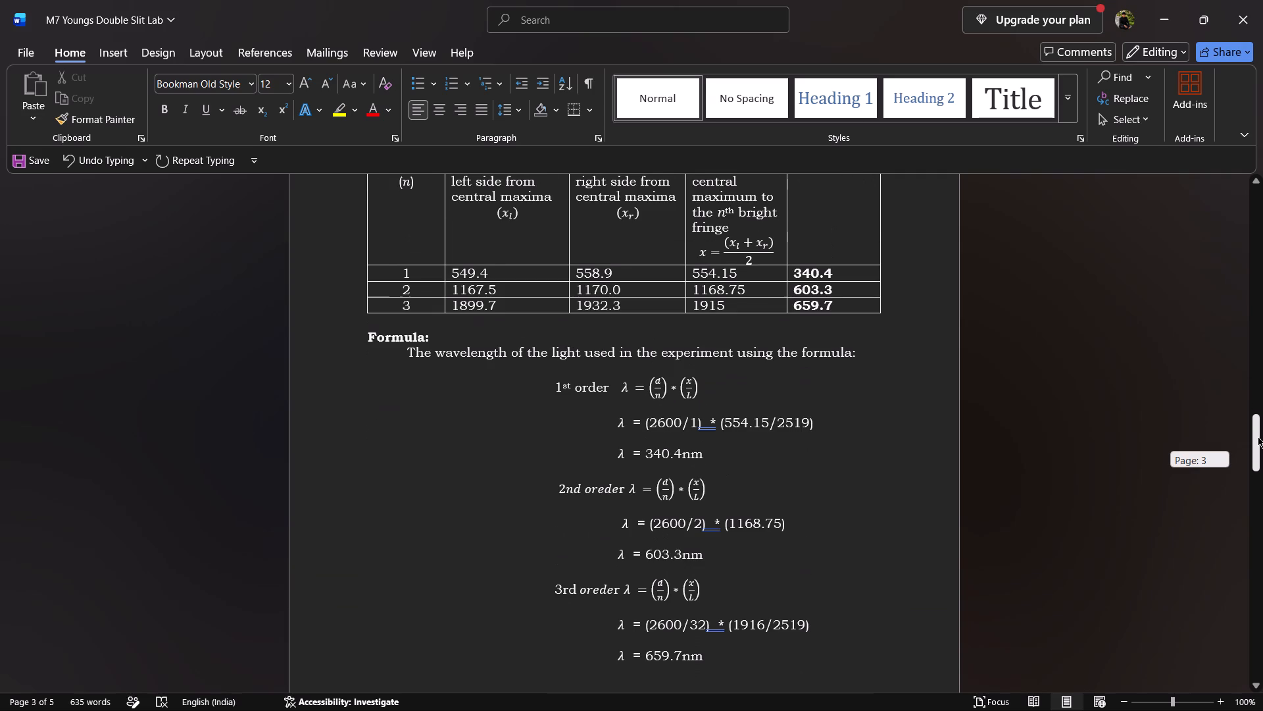
{"action": "left_click_drag", "start_coordinate": [1258, 436], "coordinate": [1258, 437]}
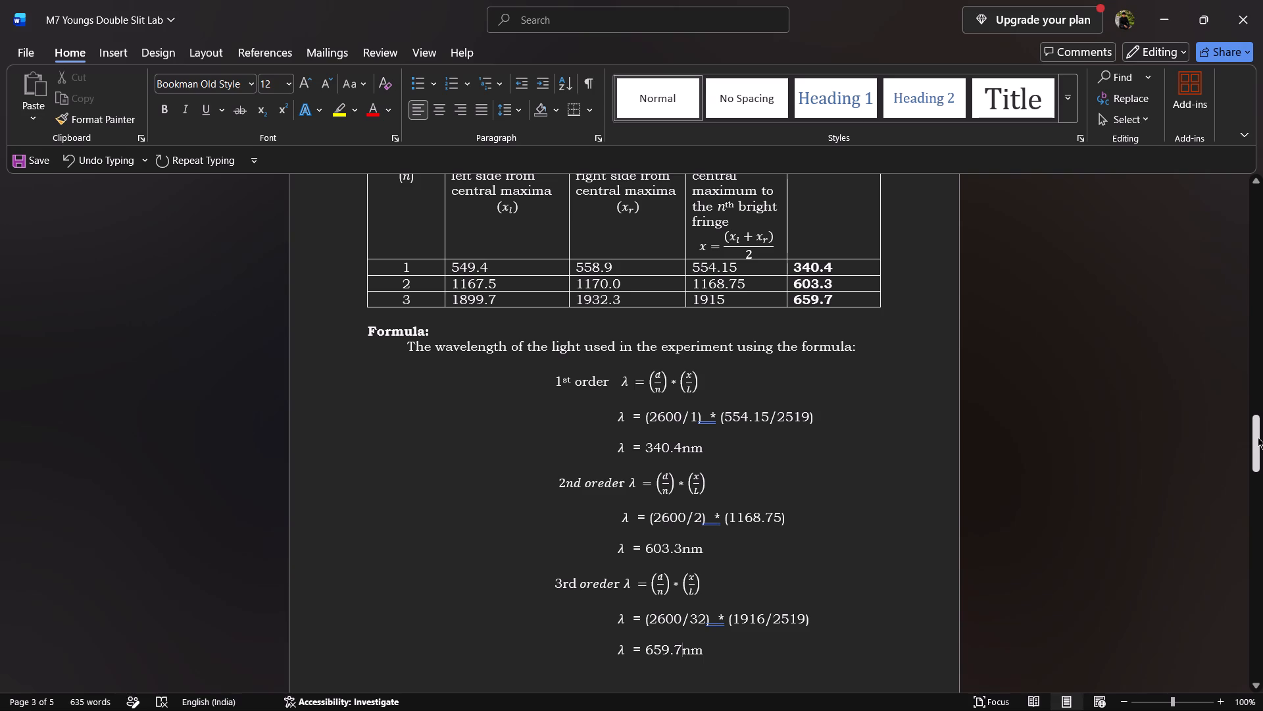
{"action": "left_click_drag", "start_coordinate": [1257, 444], "coordinate": [1258, 461]}
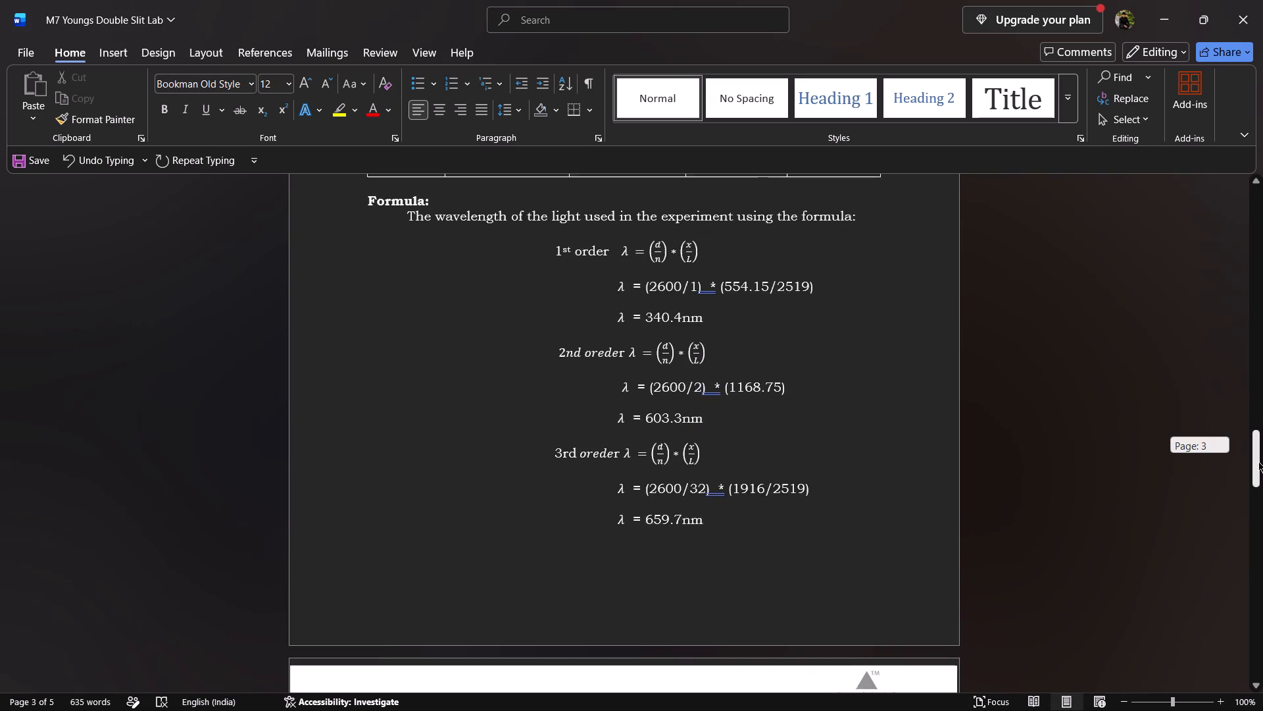
{"action": "left_click_drag", "start_coordinate": [1258, 461], "coordinate": [1262, 507]}
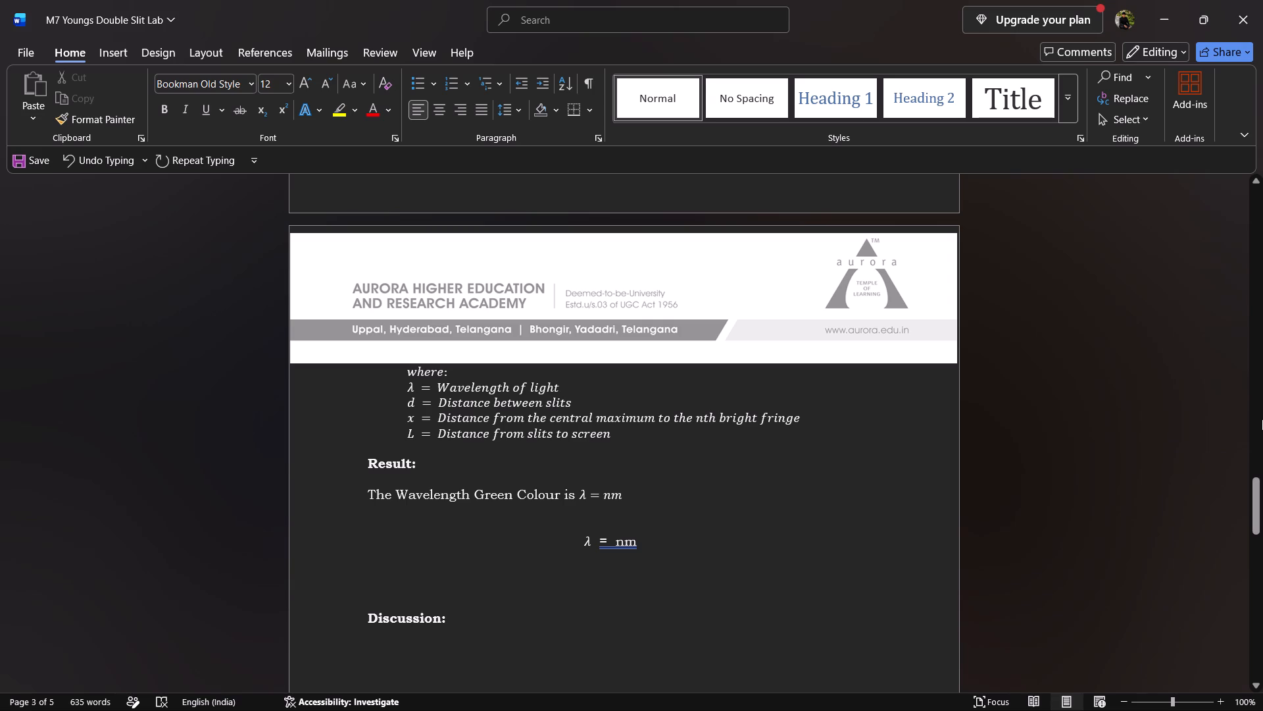
{"action": "left_click_drag", "start_coordinate": [1258, 504], "coordinate": [1262, 461]}
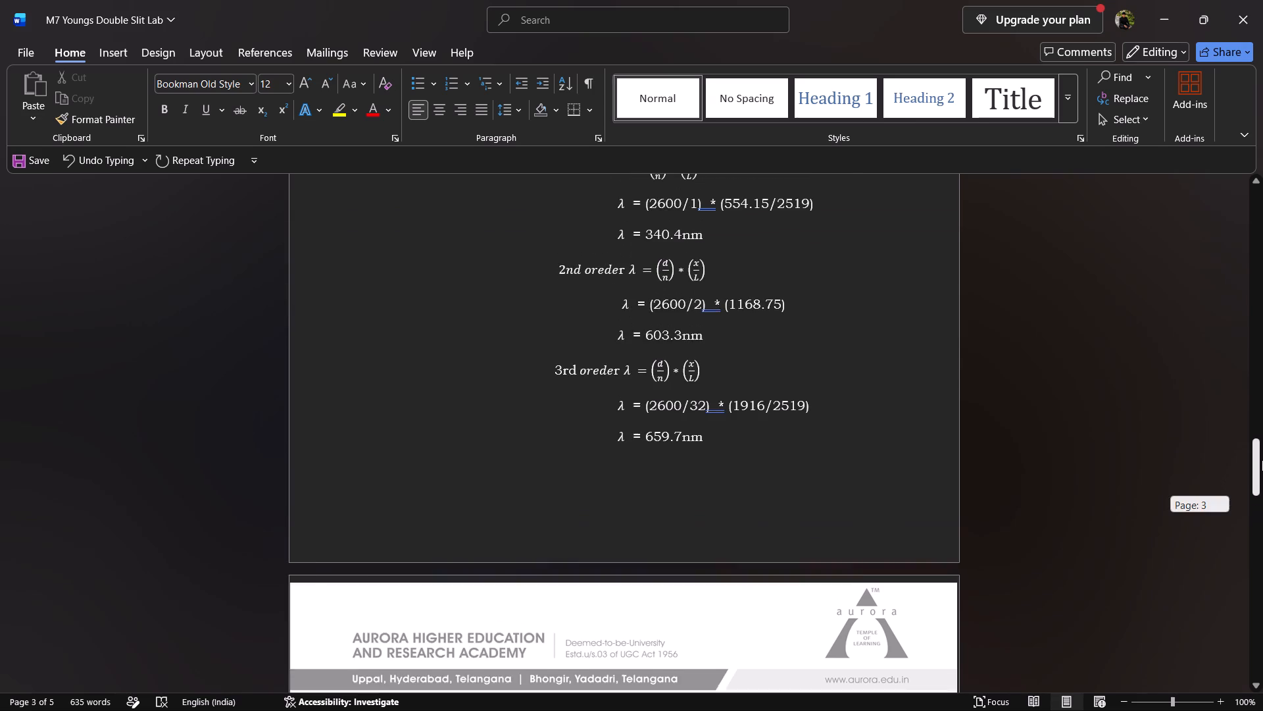
{"action": "left_click_drag", "start_coordinate": [1262, 461], "coordinate": [1262, 440]}
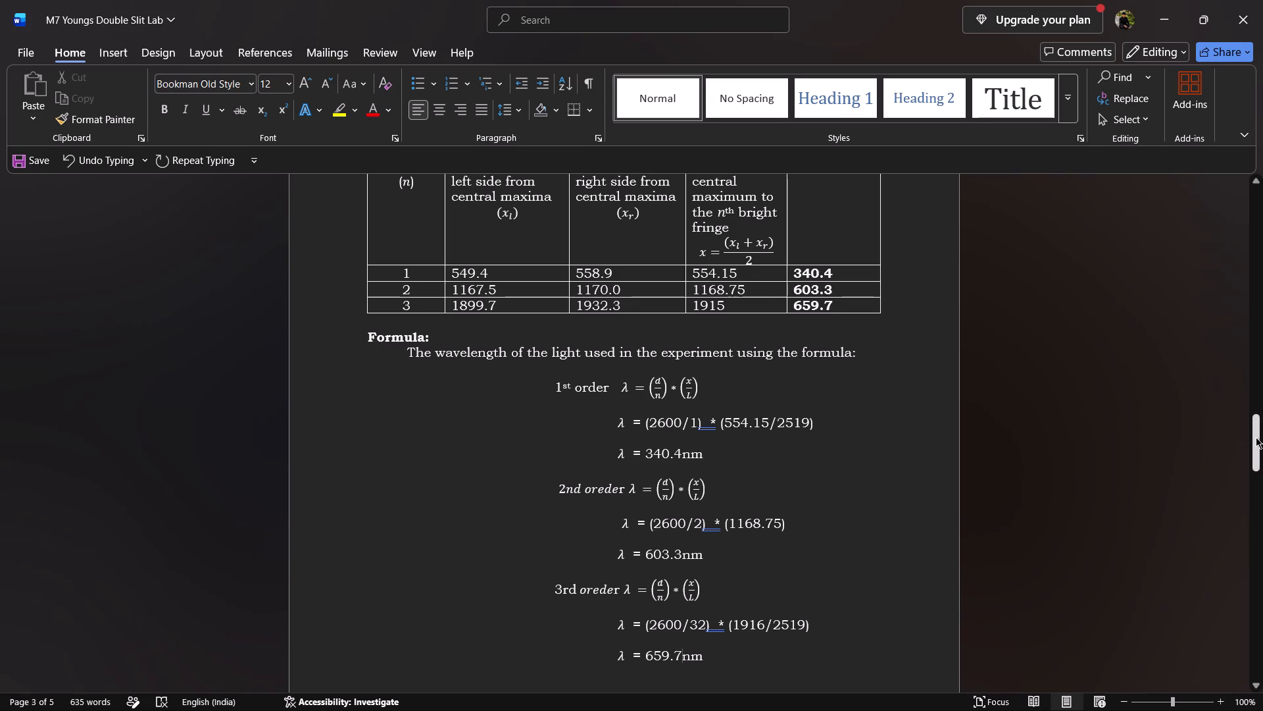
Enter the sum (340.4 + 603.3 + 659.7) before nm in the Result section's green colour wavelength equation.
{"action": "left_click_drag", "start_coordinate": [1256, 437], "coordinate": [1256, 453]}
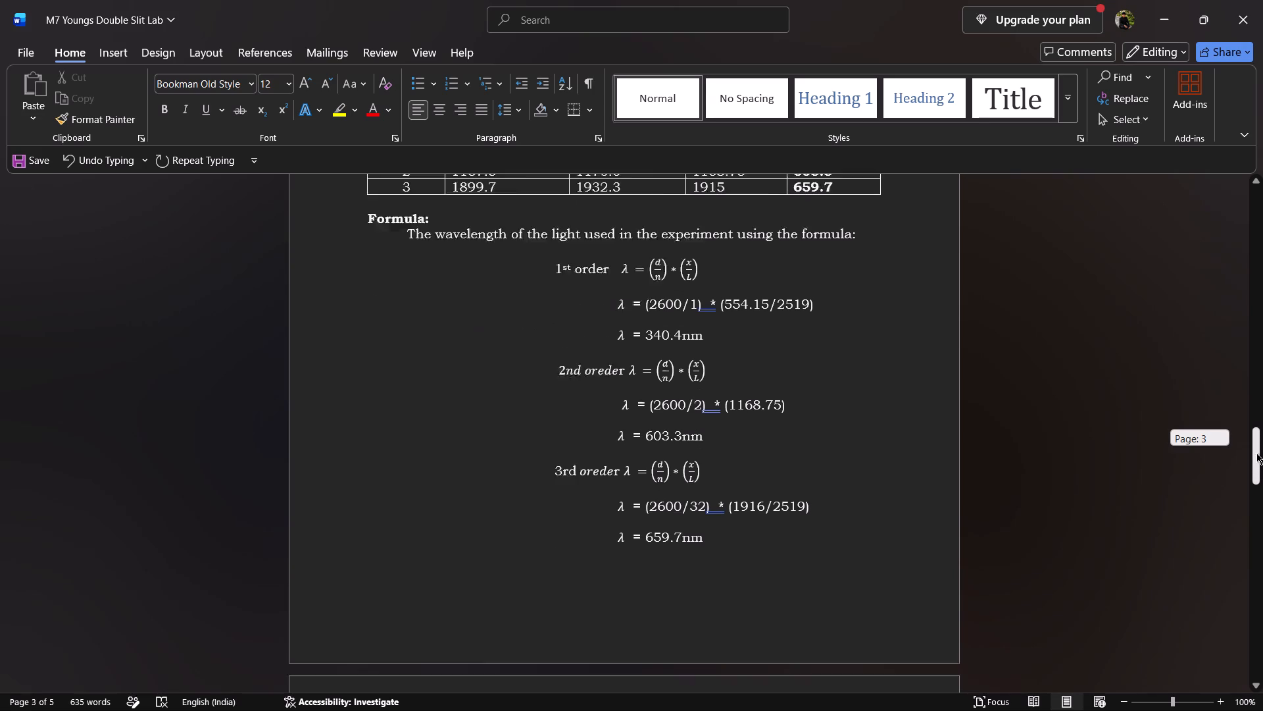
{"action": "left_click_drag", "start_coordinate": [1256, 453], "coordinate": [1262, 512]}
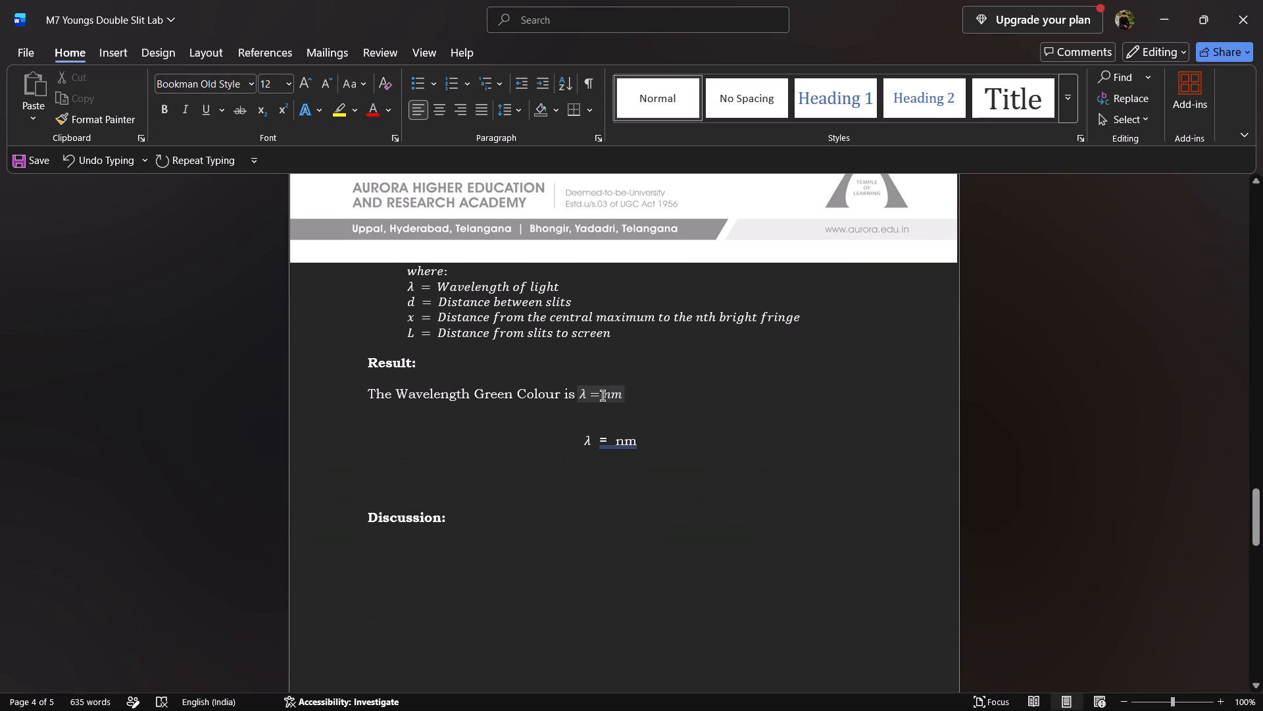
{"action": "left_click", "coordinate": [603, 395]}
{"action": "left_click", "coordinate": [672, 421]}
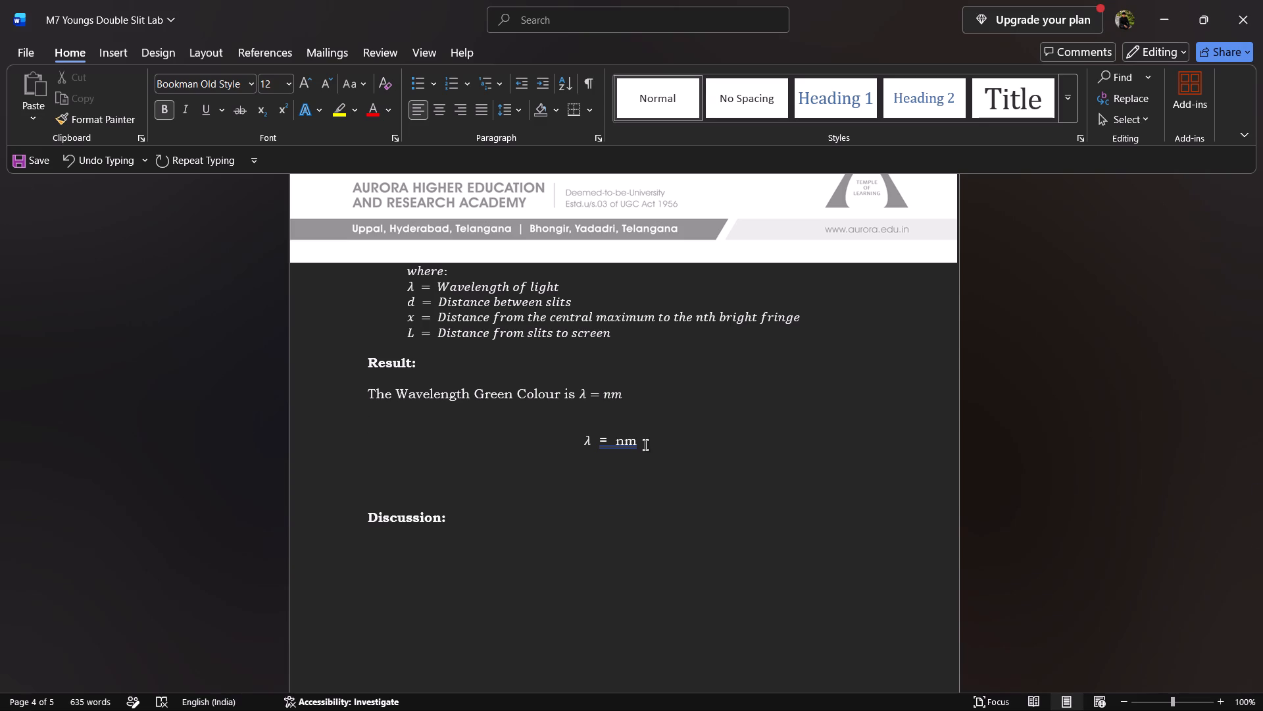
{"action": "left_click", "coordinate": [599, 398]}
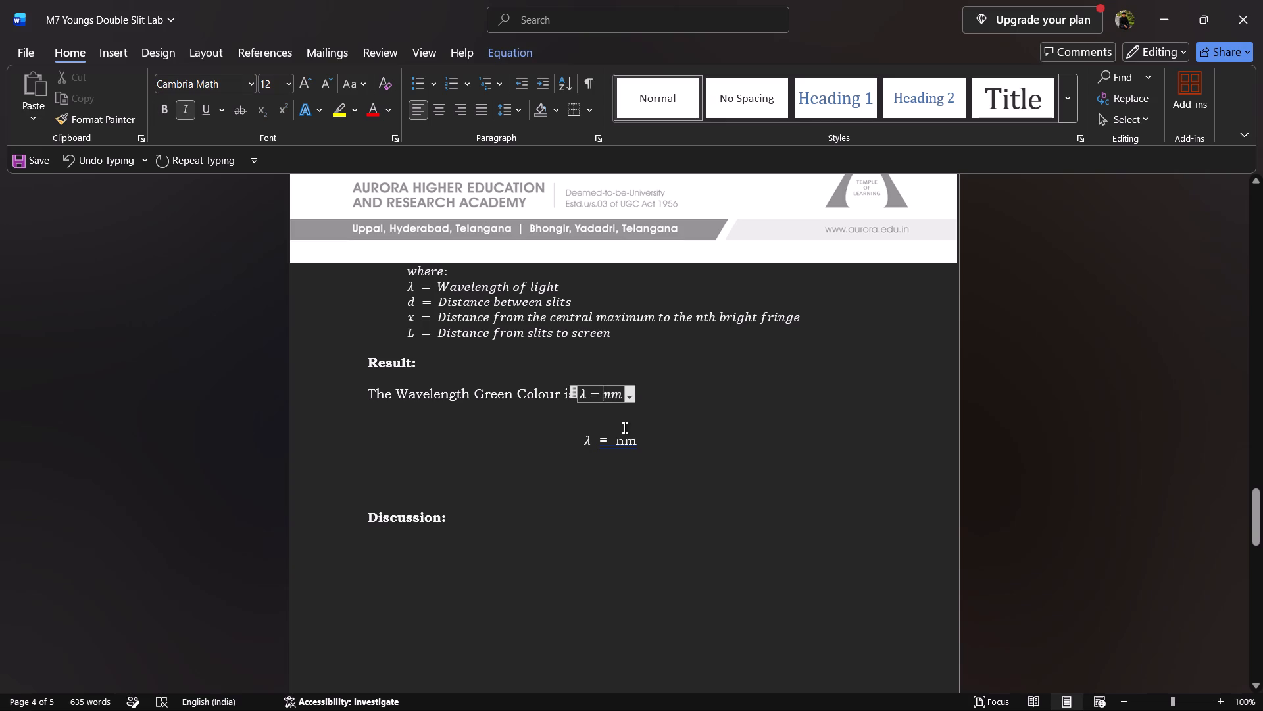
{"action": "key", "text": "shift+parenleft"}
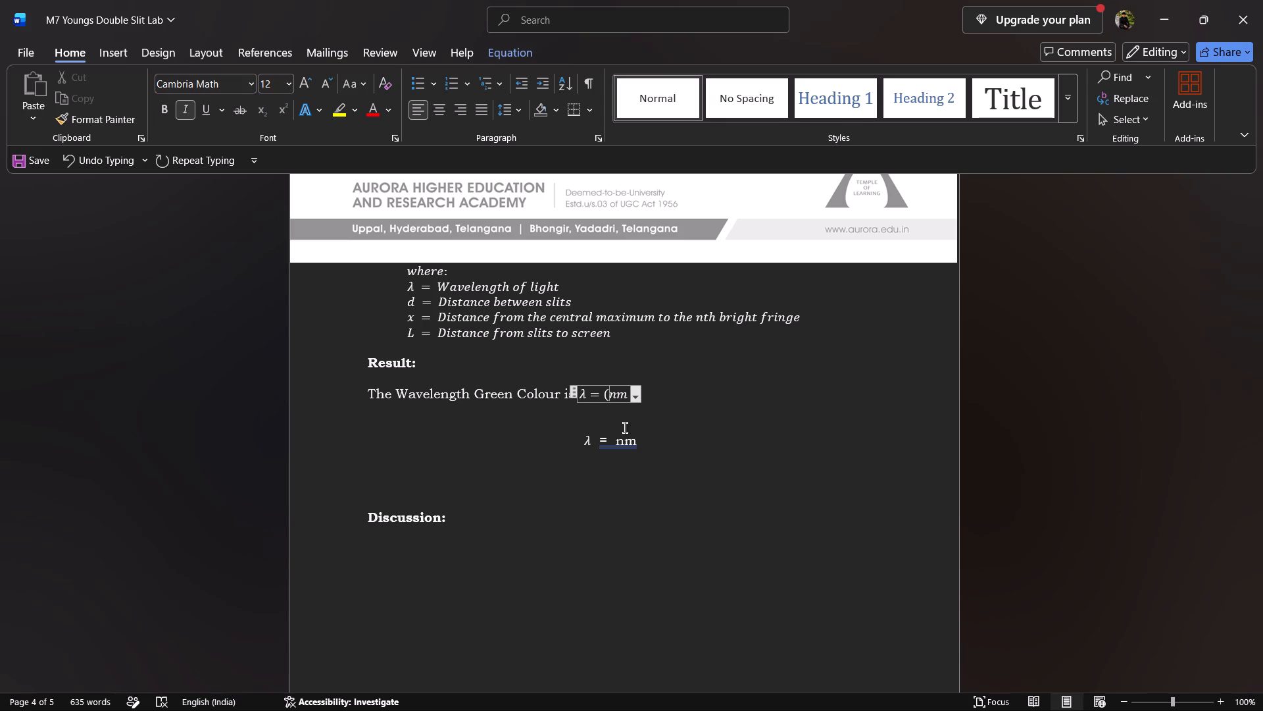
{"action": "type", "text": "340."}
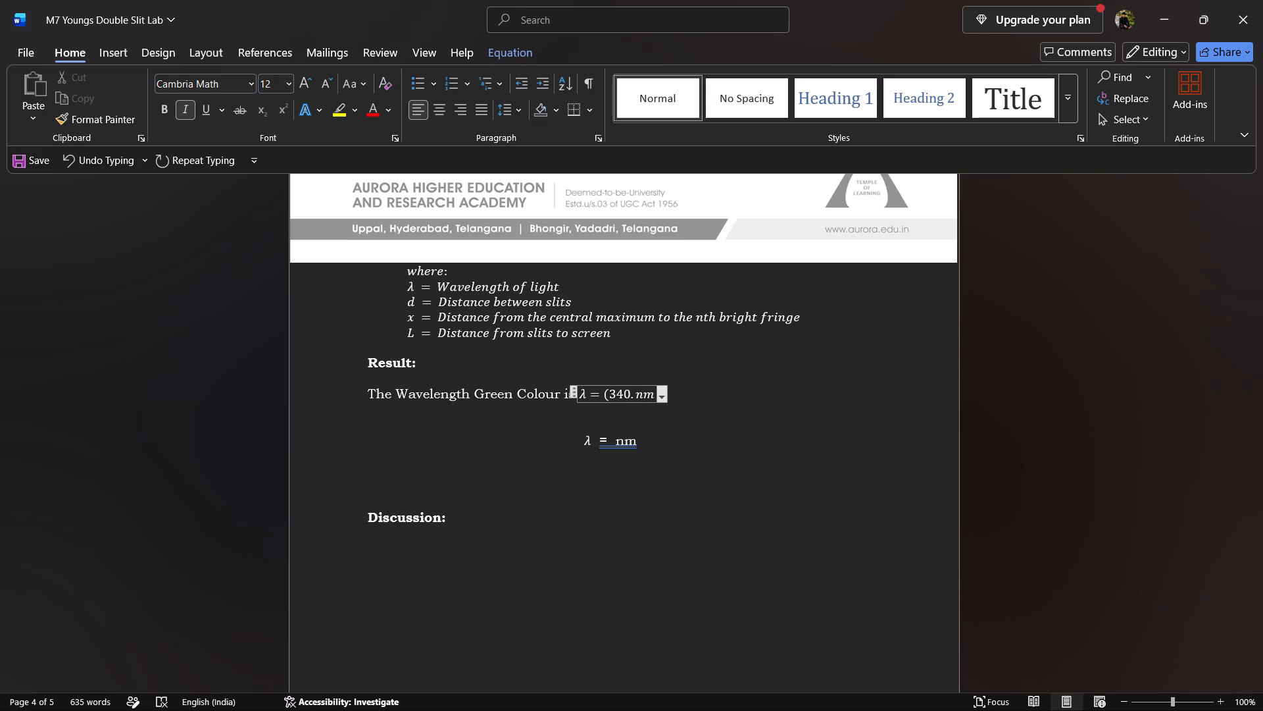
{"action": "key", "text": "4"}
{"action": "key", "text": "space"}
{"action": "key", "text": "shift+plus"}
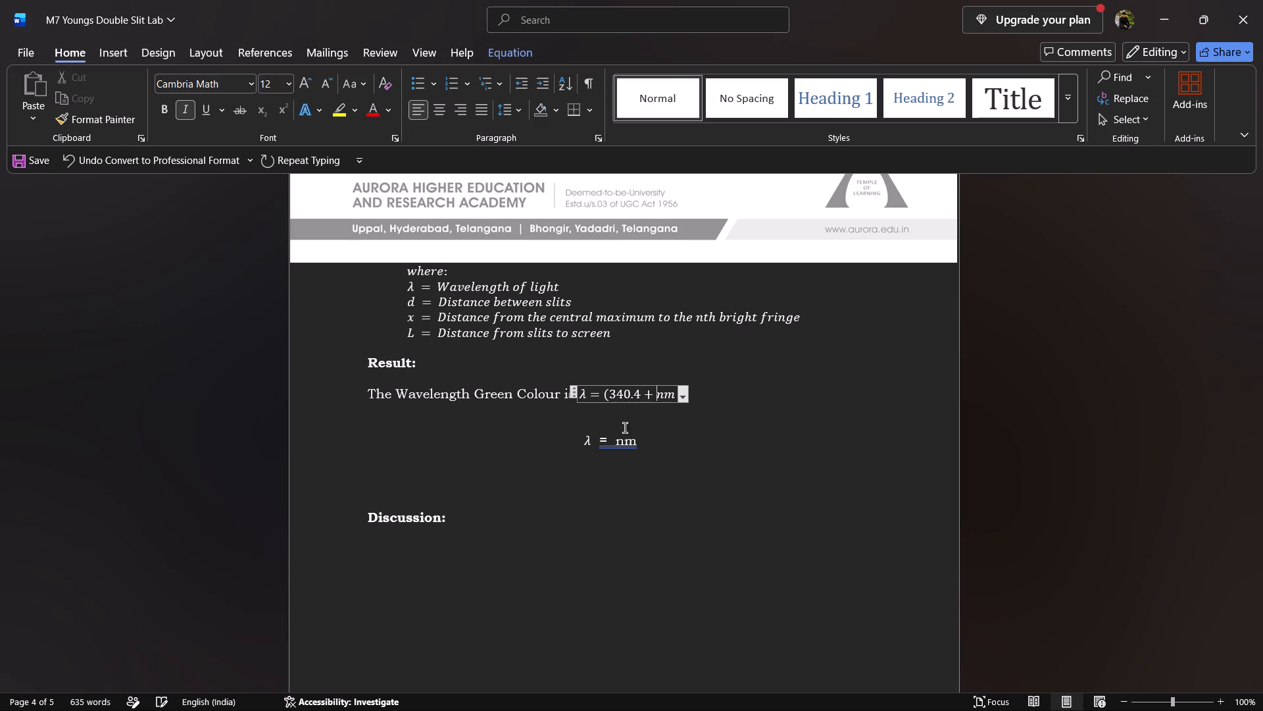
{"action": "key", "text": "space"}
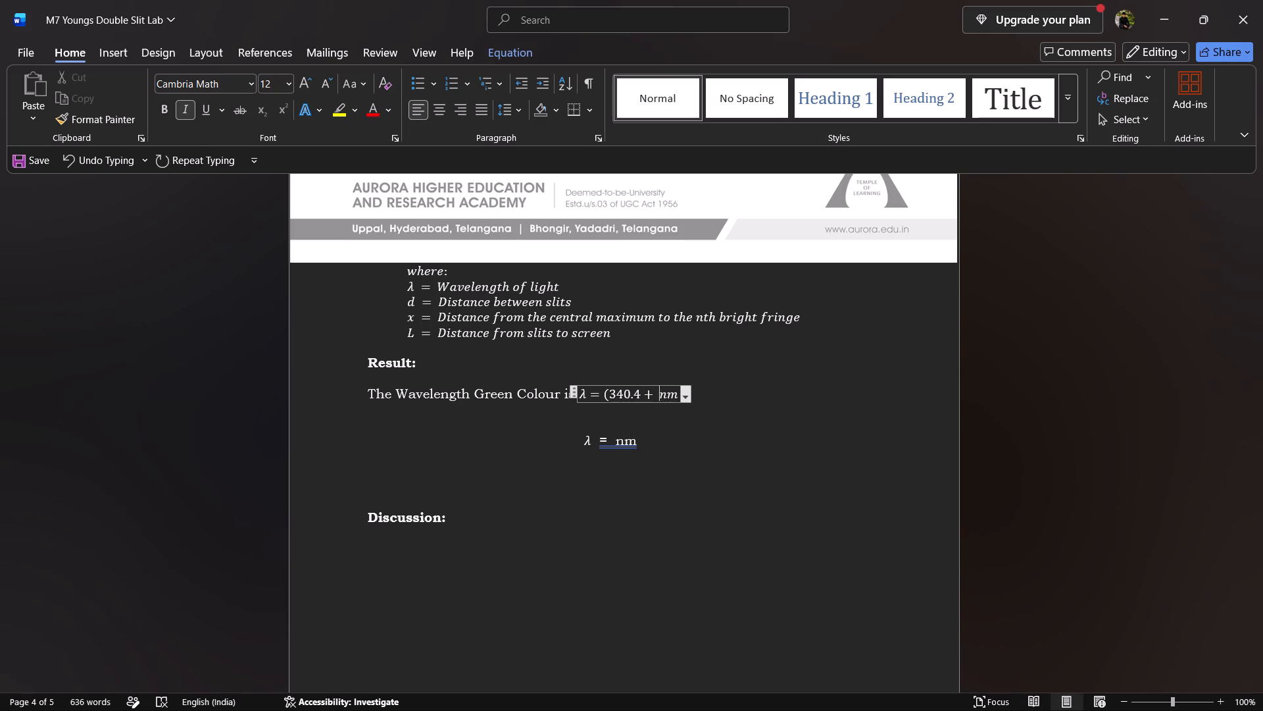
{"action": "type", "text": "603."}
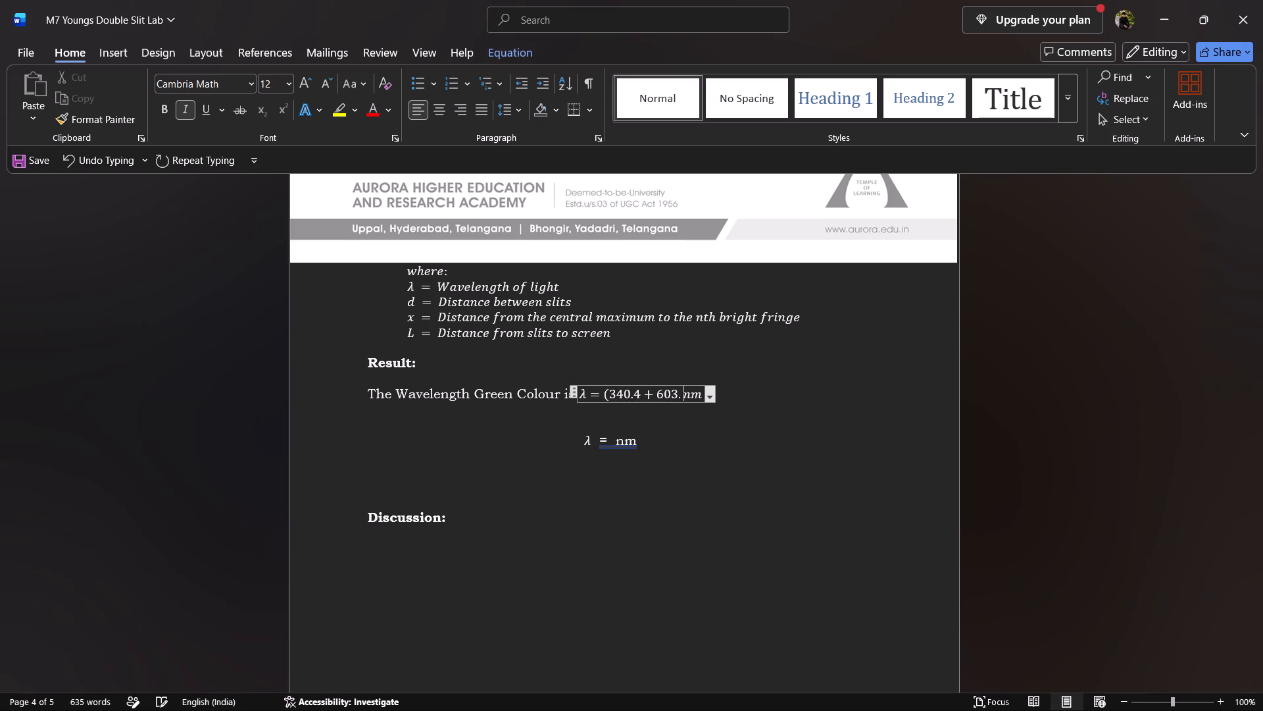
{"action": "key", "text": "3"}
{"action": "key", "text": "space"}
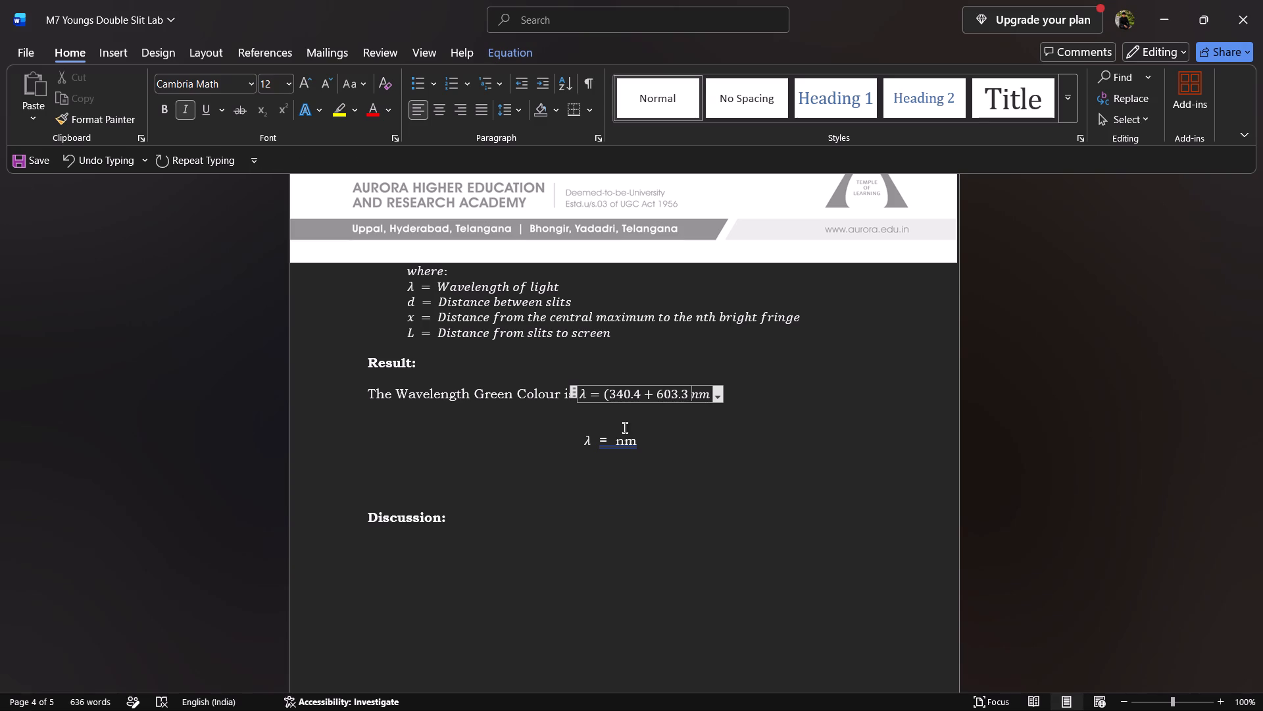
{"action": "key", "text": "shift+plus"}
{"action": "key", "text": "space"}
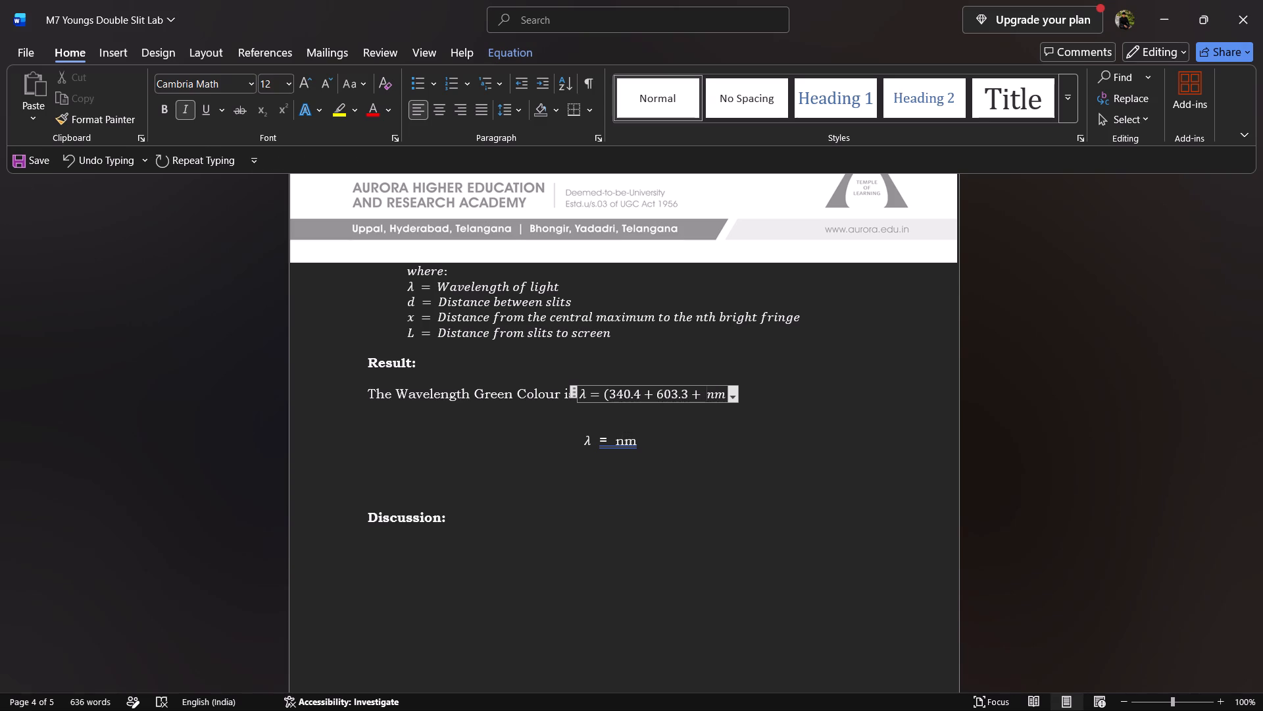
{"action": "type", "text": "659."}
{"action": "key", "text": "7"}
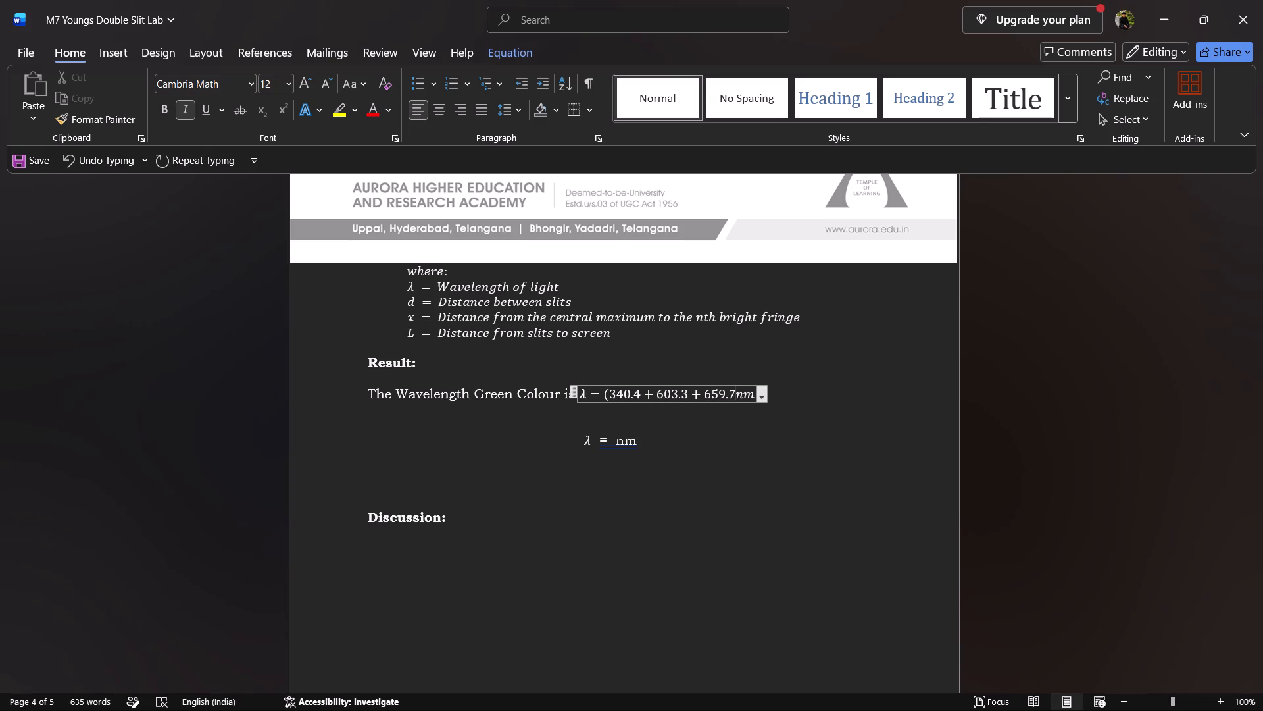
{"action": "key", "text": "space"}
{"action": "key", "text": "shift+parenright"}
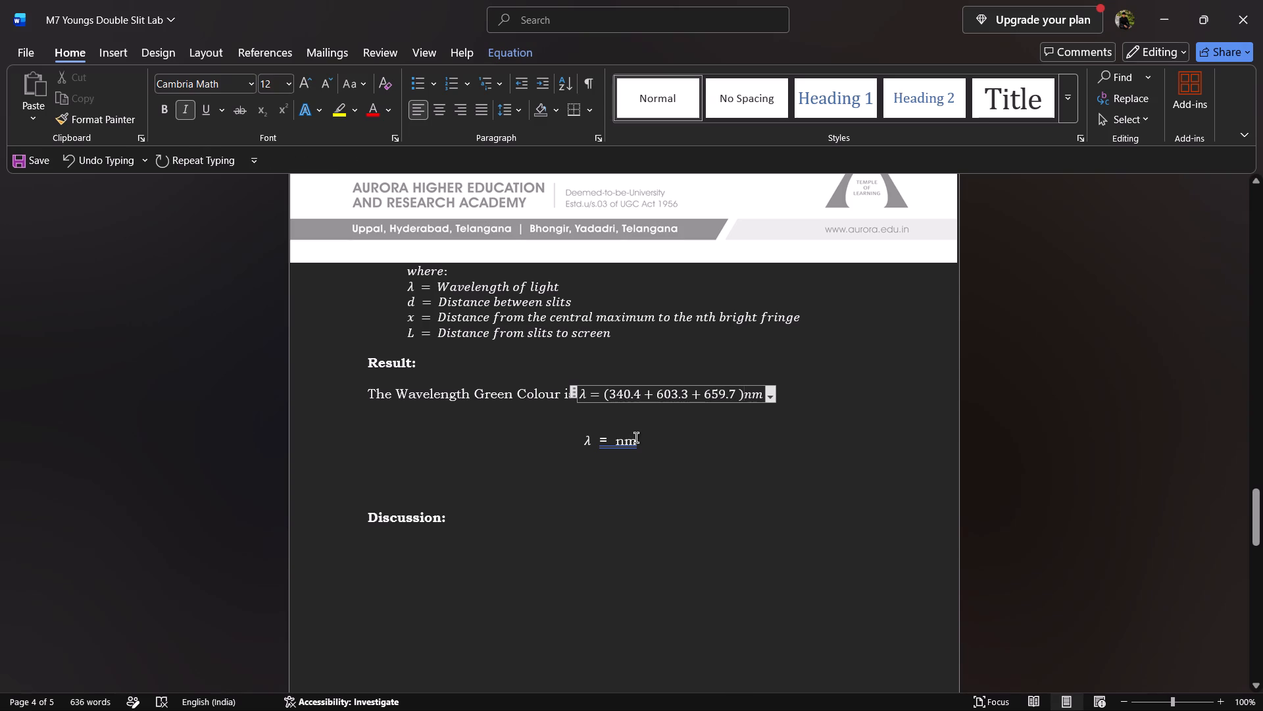
Enter 1603.4 before nm on the second λ line of the Result section.
{"action": "left_click", "coordinate": [616, 441]}
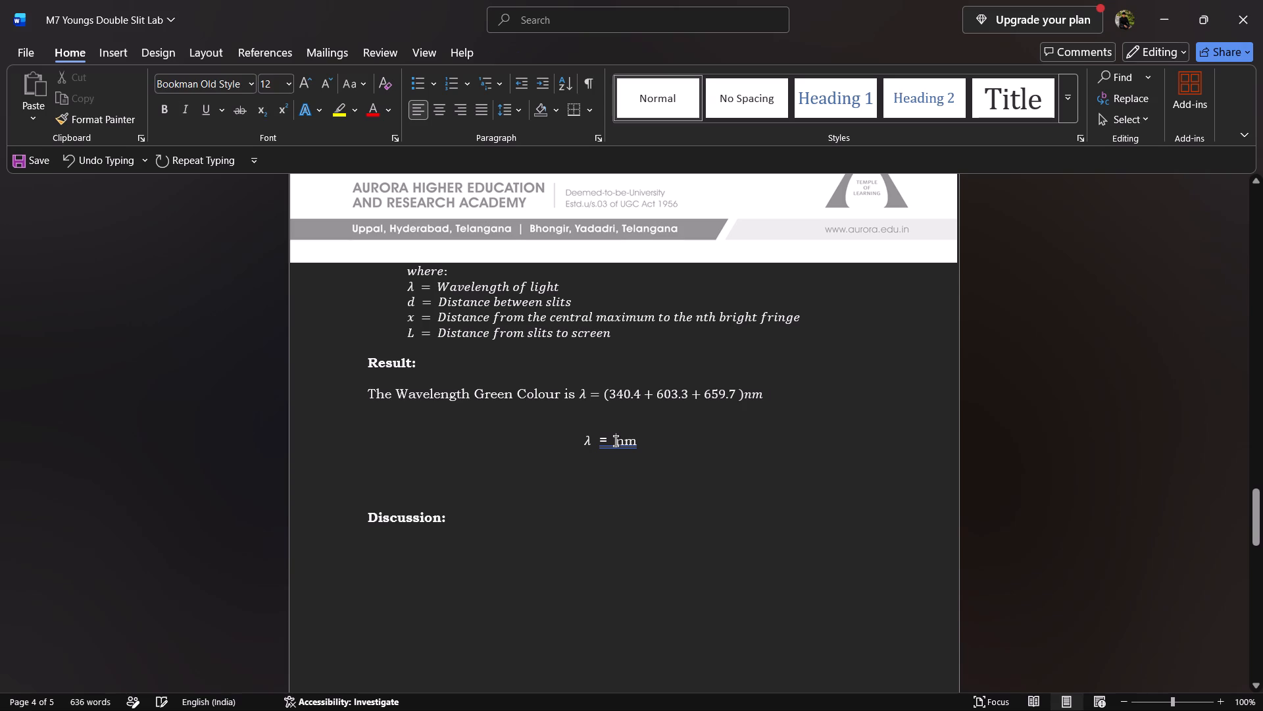
{"action": "type", "text": "1603."}
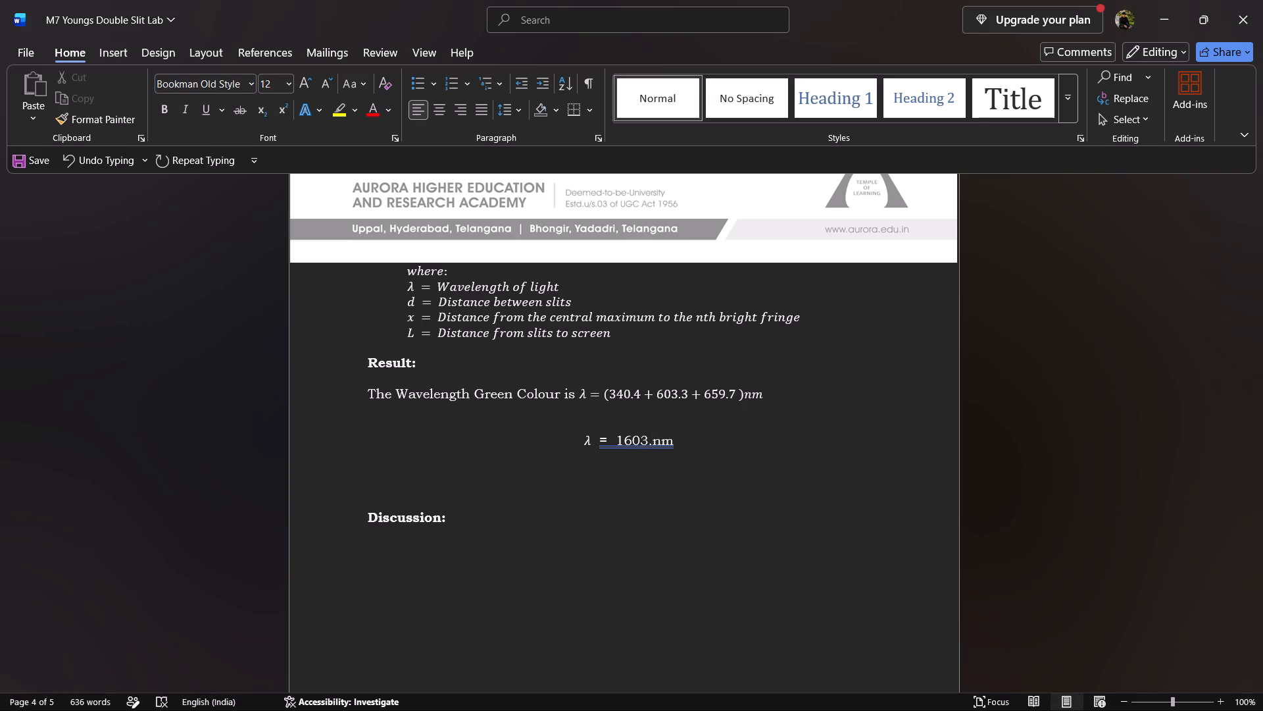
{"action": "key", "text": "4"}
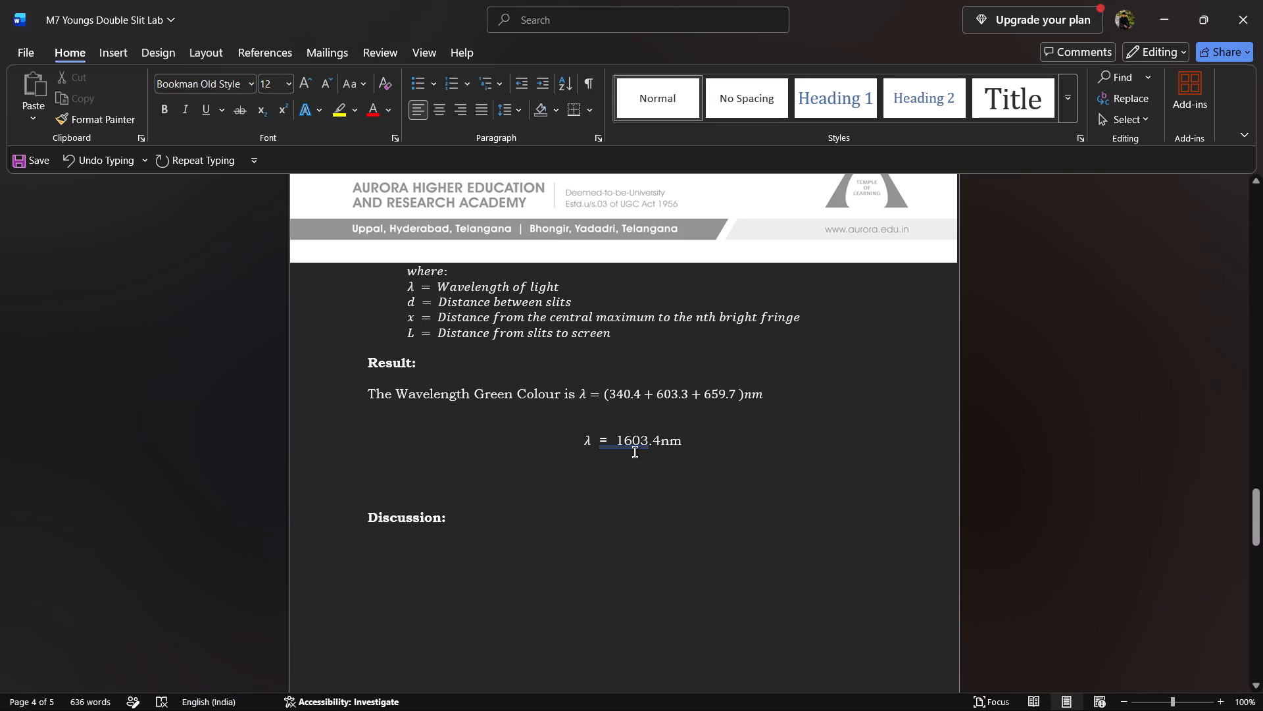
Add a division by 3 after the bracketed sum in the green colour wavelength equation.
{"action": "left_click", "coordinate": [744, 394]}
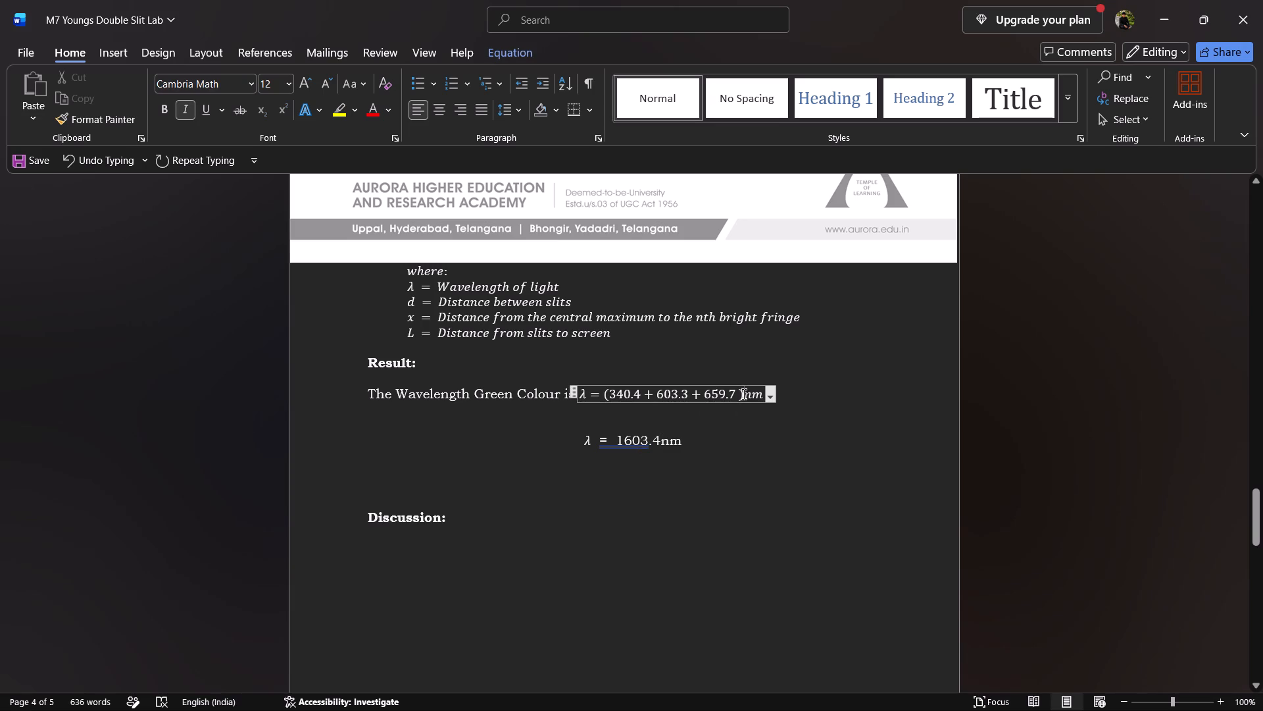
{"action": "key", "text": "space"}
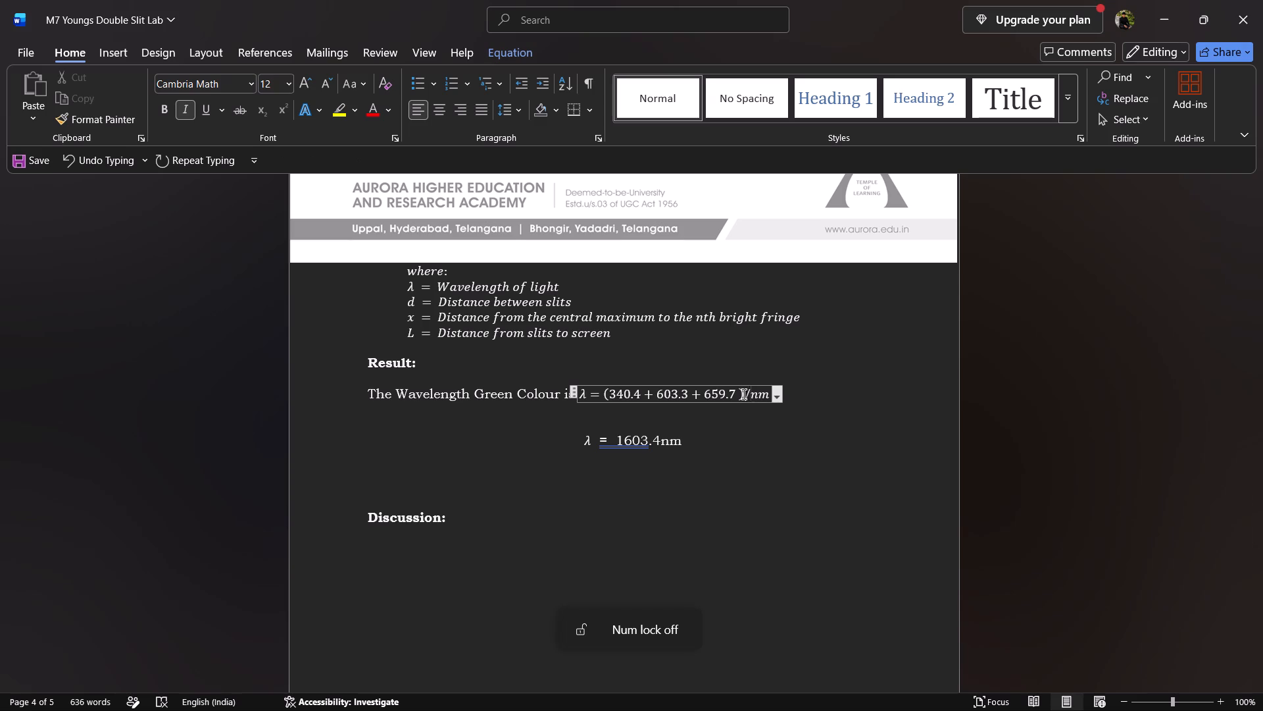
{"action": "key", "text": "space"}
{"action": "key", "text": "3"}
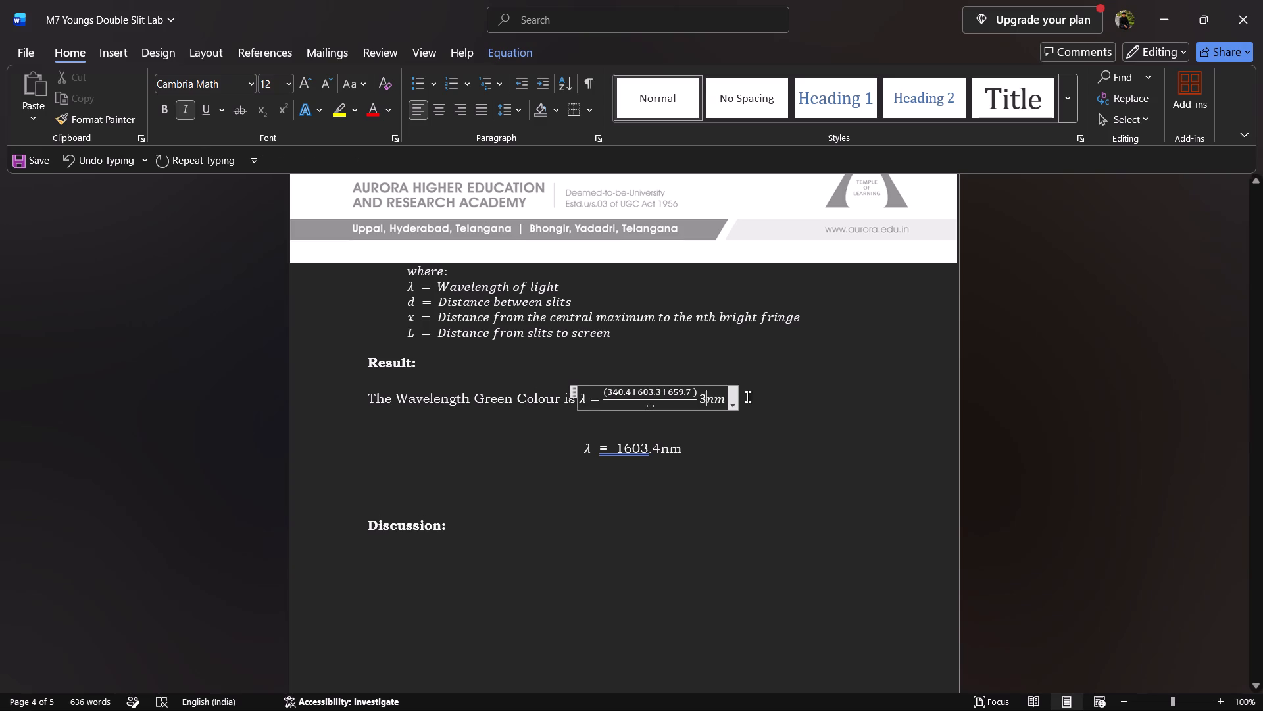
{"action": "left_click", "coordinate": [728, 460]}
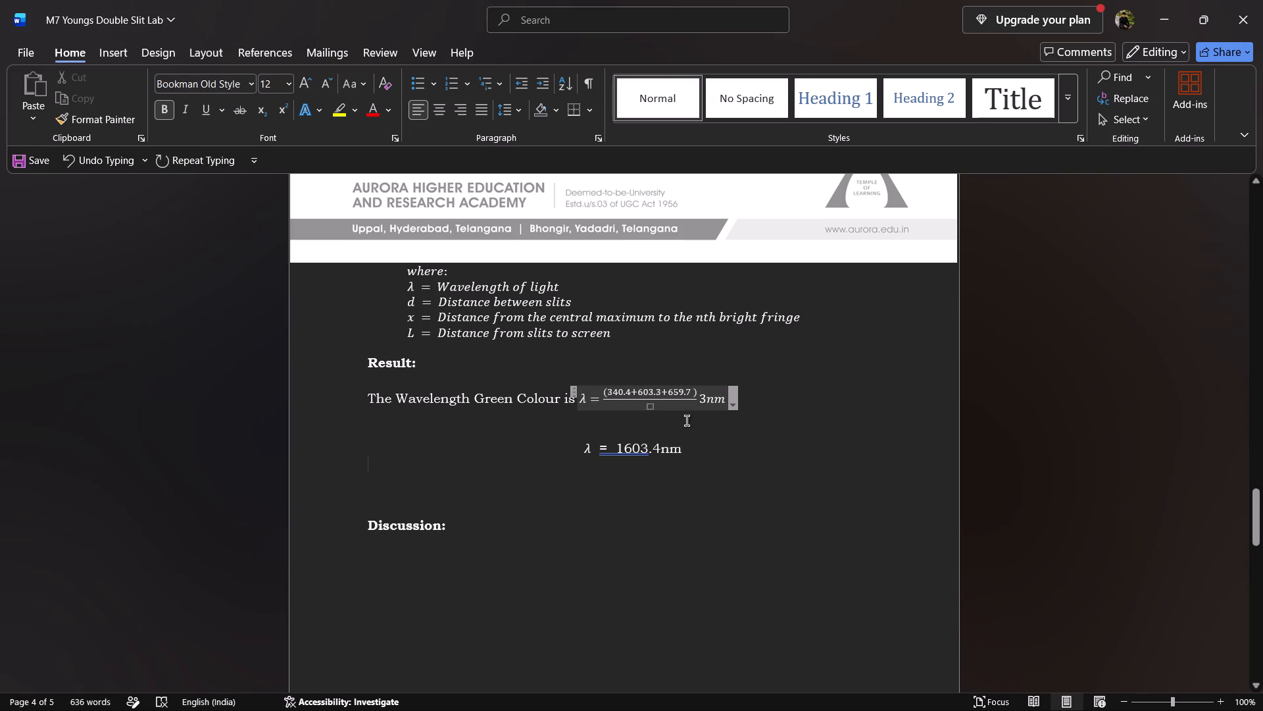
{"action": "left_click", "coordinate": [650, 410]}
{"action": "left_click", "coordinate": [698, 394]}
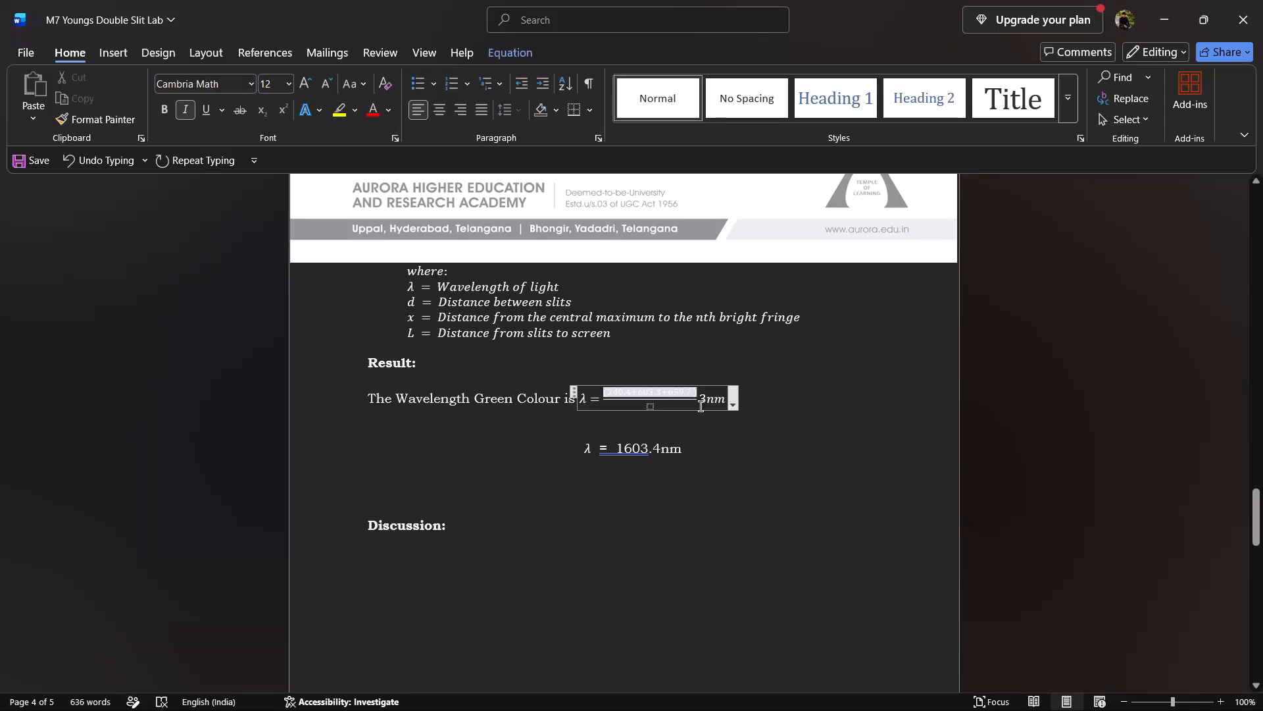
{"action": "left_click", "coordinate": [707, 420]}
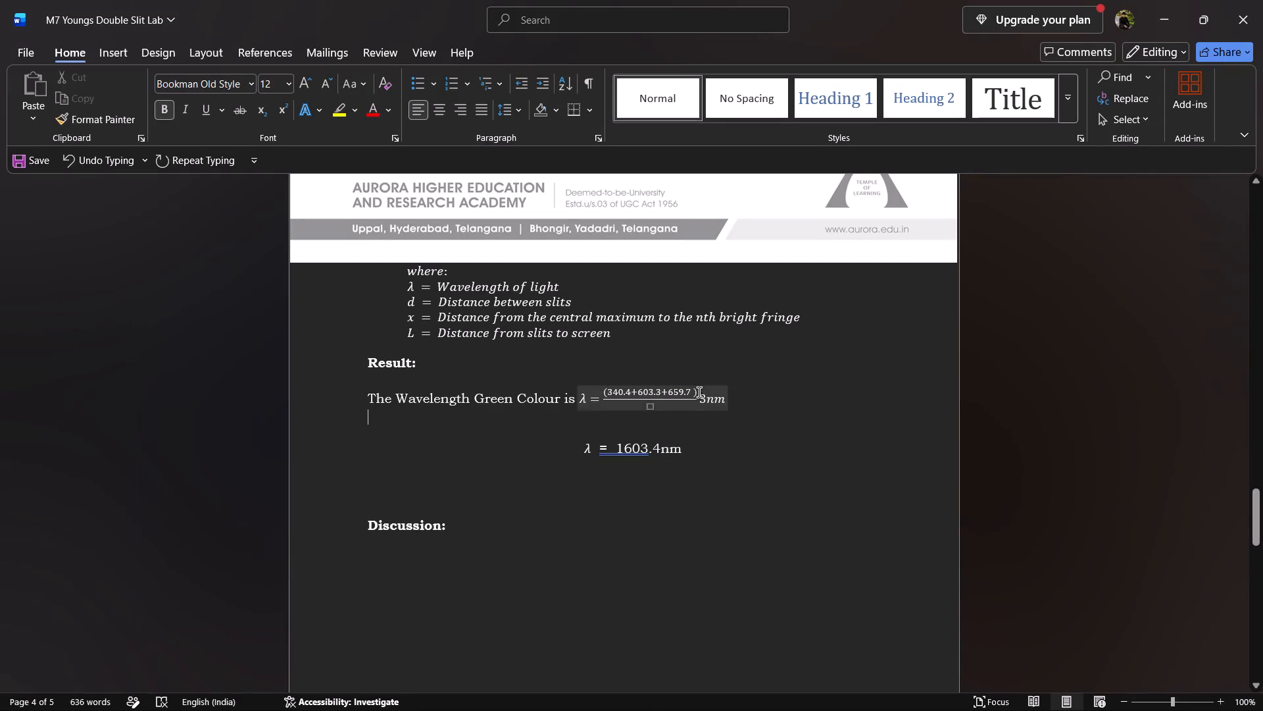
{"action": "left_click", "coordinate": [702, 394]}
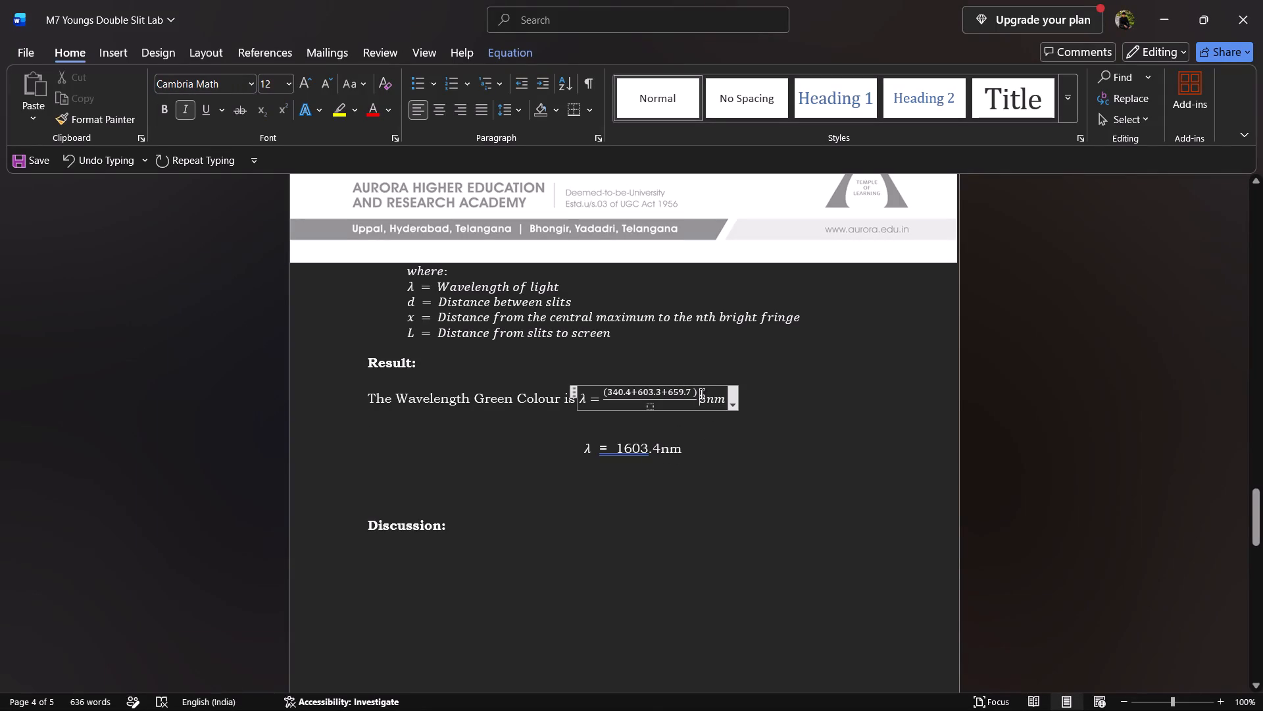
{"action": "key", "text": "slash"}
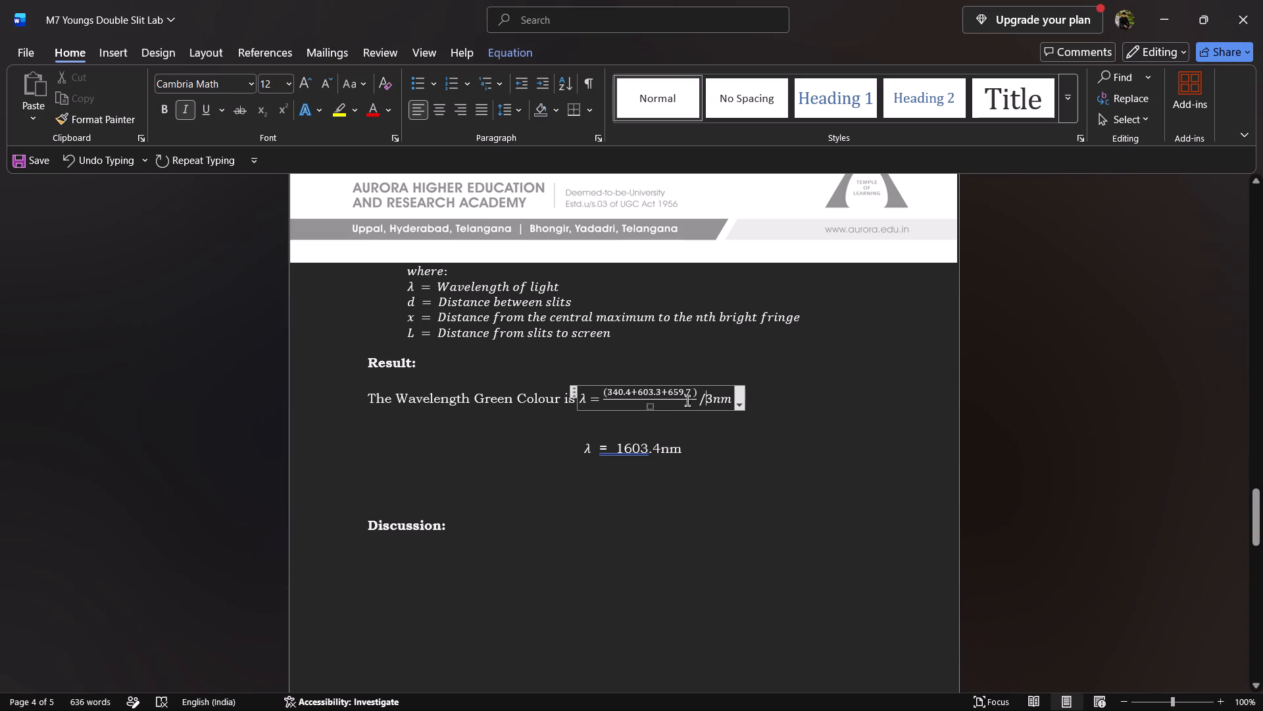
Delete the stacked fraction with the empty denominator from the green colour wavelength equation, keeping /3nm.
{"action": "double_click", "coordinate": [703, 397]}
{"action": "left_click", "coordinate": [692, 397]}
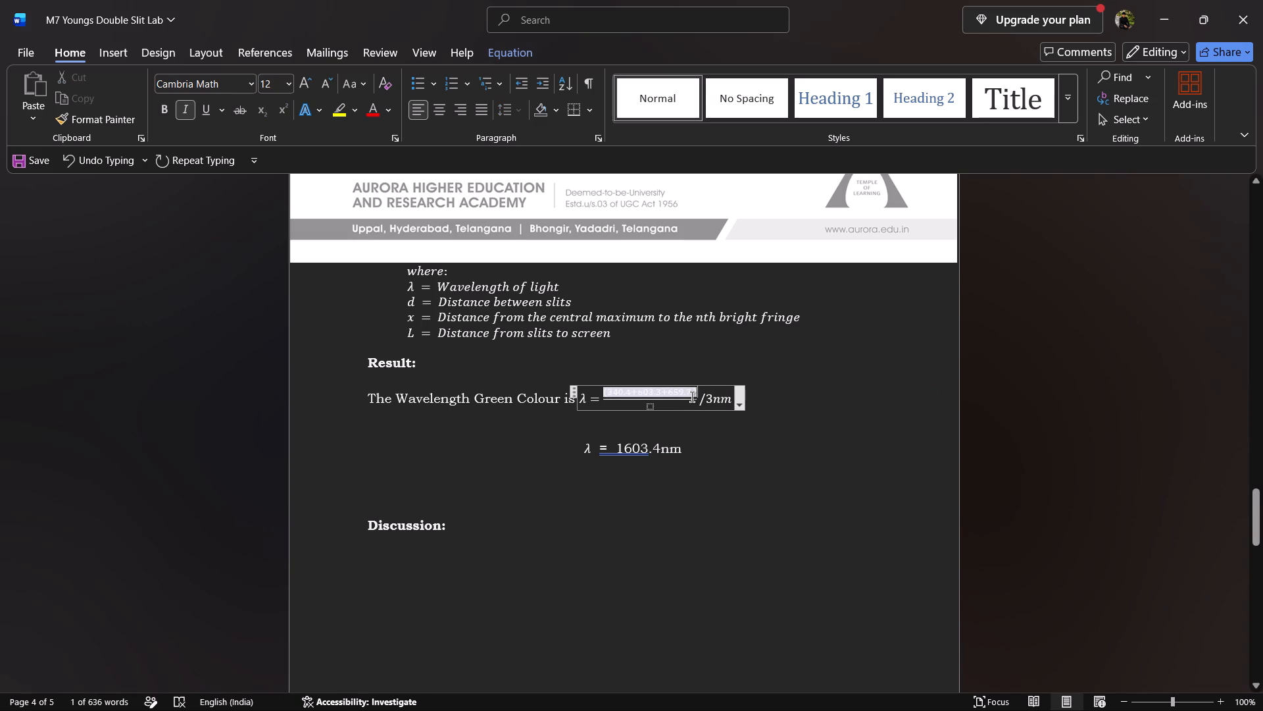
{"action": "key", "text": "BackSpace"}
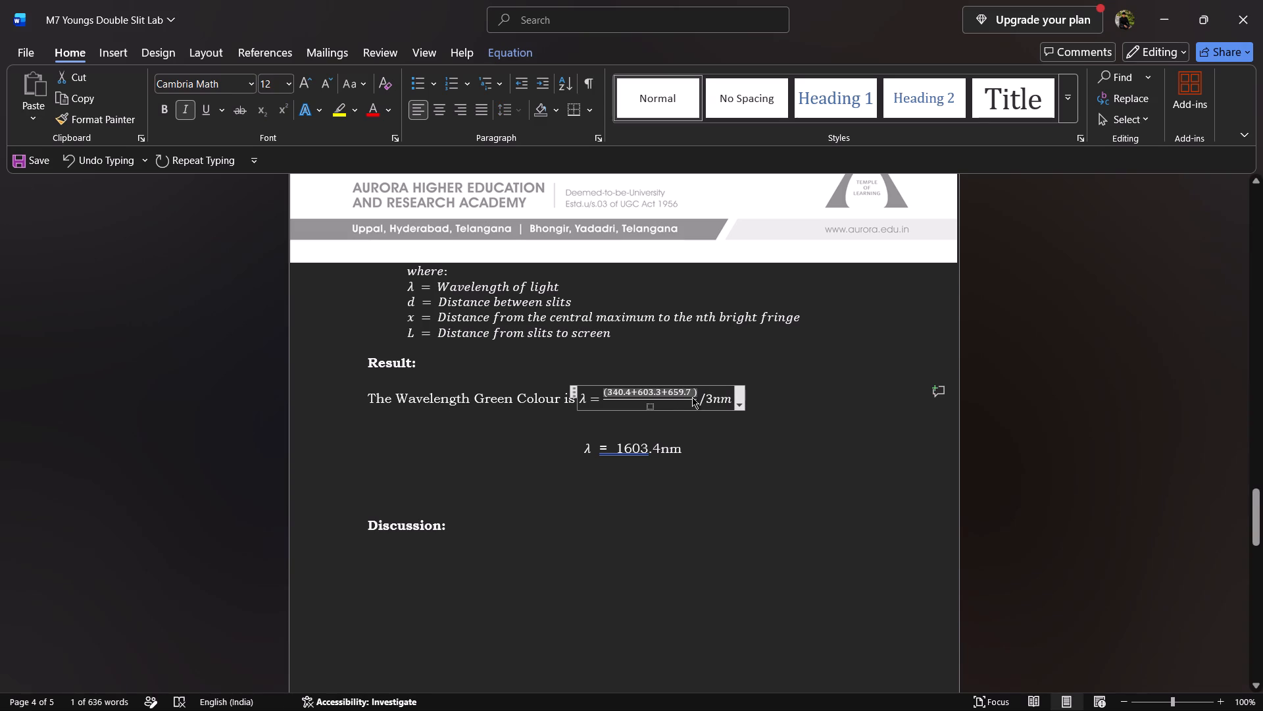
{"action": "left_click_drag", "start_coordinate": [697, 400], "coordinate": [649, 401]}
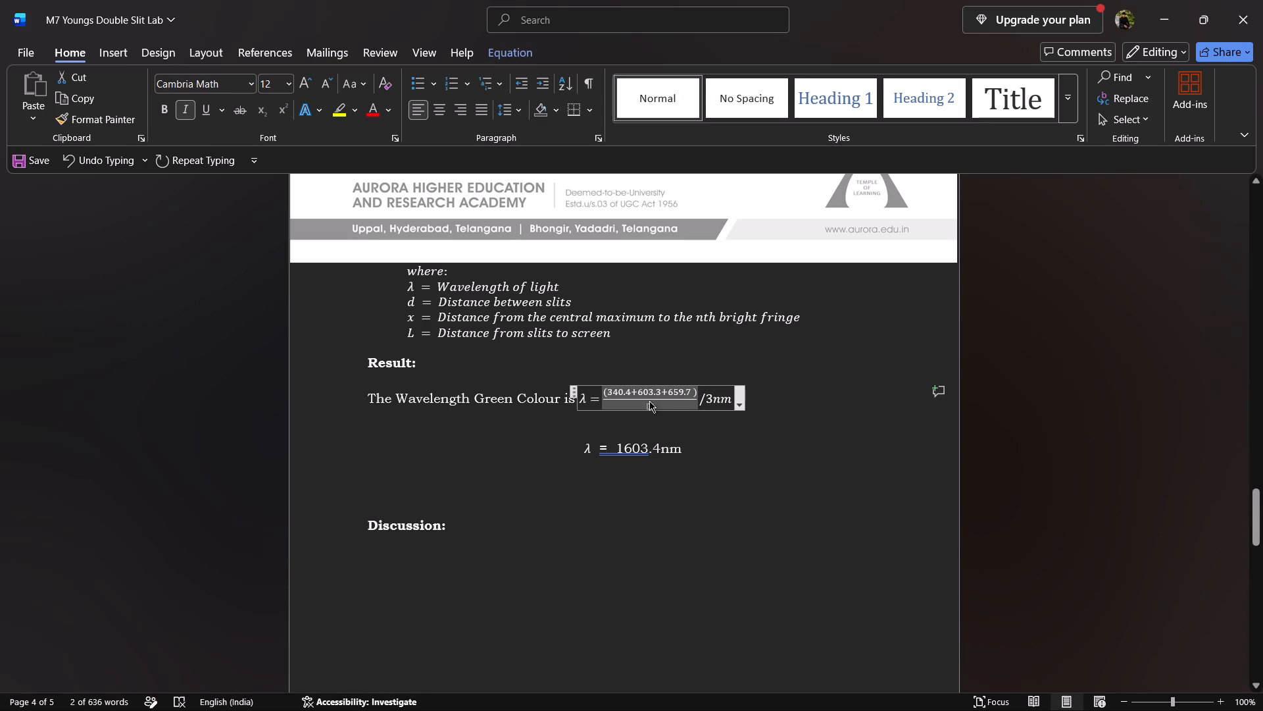
{"action": "key", "text": "BackSpace"}
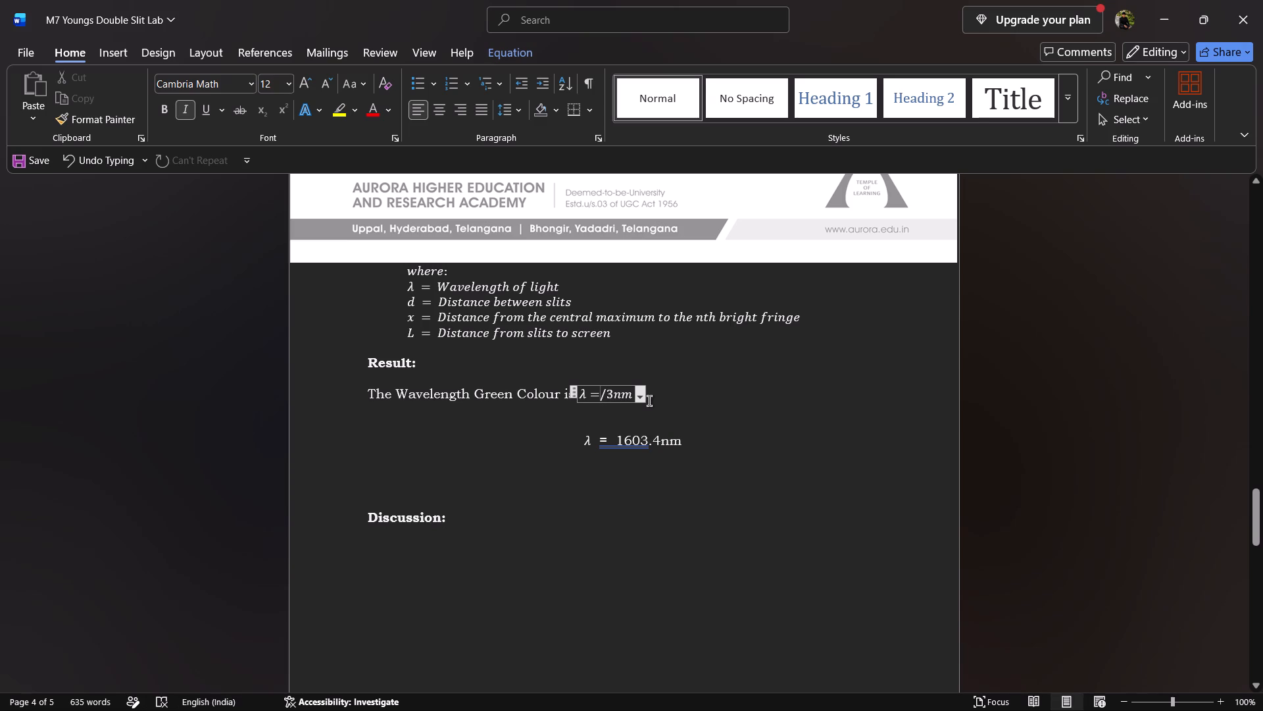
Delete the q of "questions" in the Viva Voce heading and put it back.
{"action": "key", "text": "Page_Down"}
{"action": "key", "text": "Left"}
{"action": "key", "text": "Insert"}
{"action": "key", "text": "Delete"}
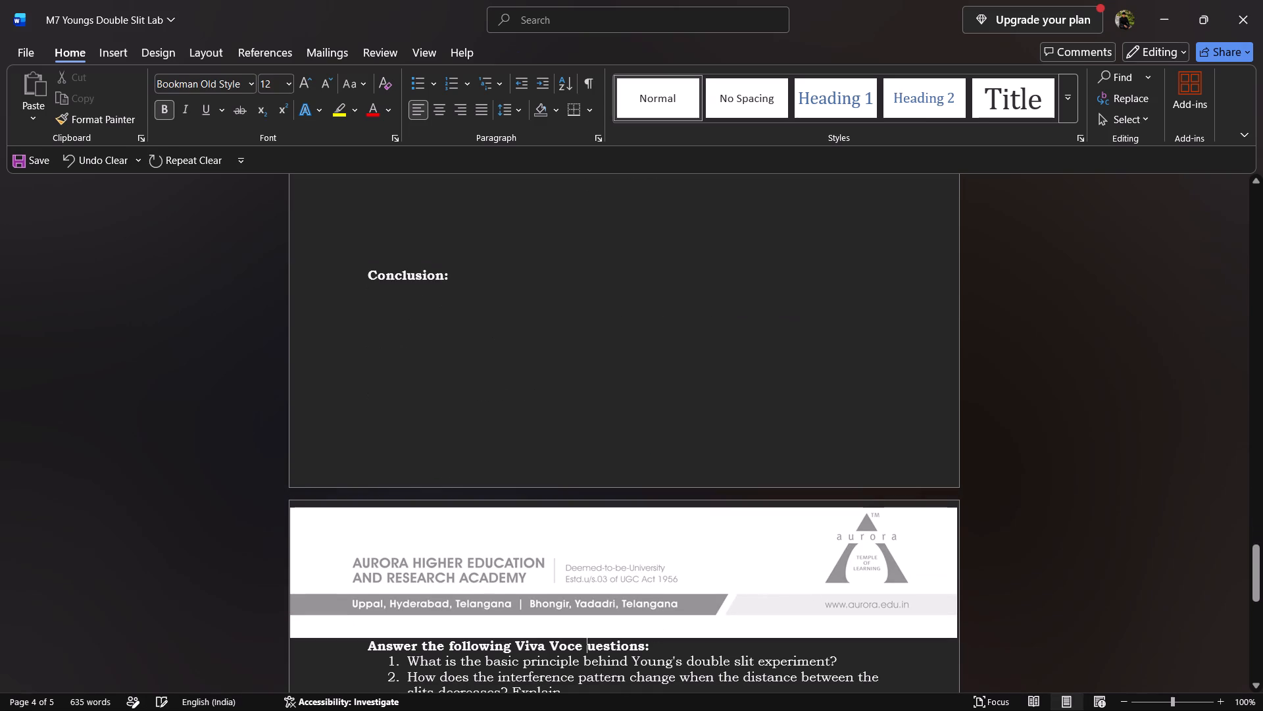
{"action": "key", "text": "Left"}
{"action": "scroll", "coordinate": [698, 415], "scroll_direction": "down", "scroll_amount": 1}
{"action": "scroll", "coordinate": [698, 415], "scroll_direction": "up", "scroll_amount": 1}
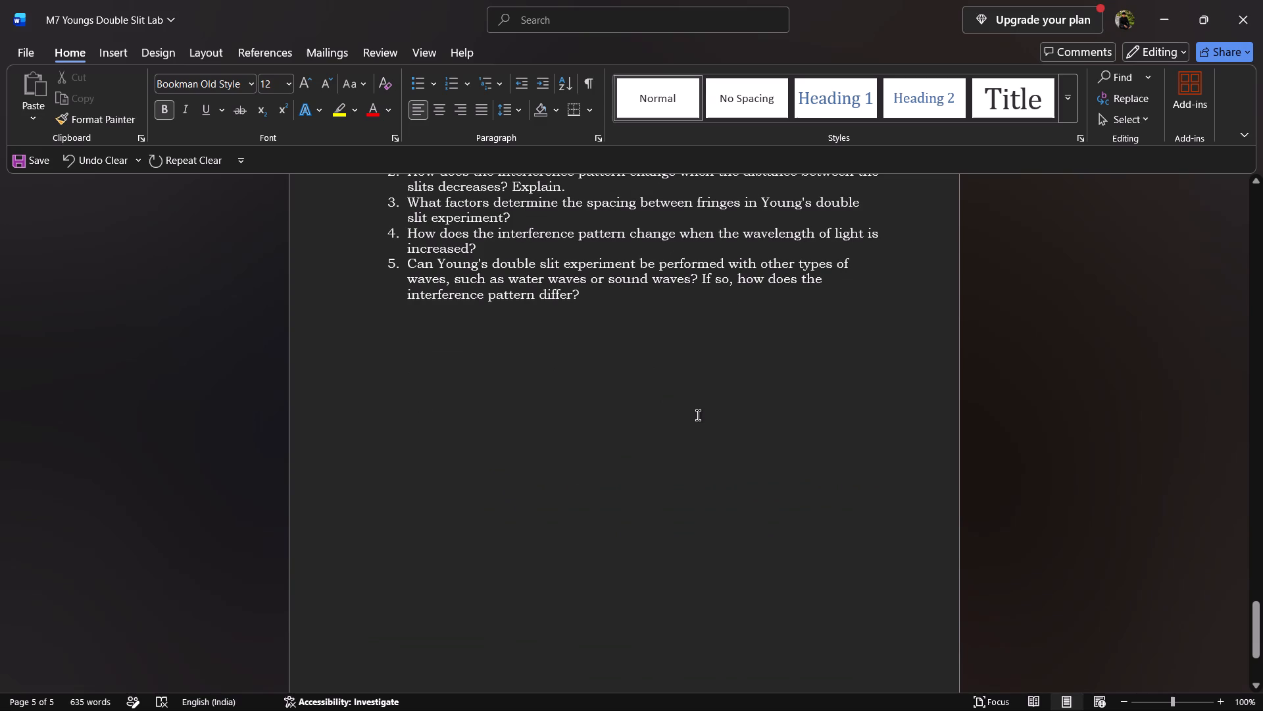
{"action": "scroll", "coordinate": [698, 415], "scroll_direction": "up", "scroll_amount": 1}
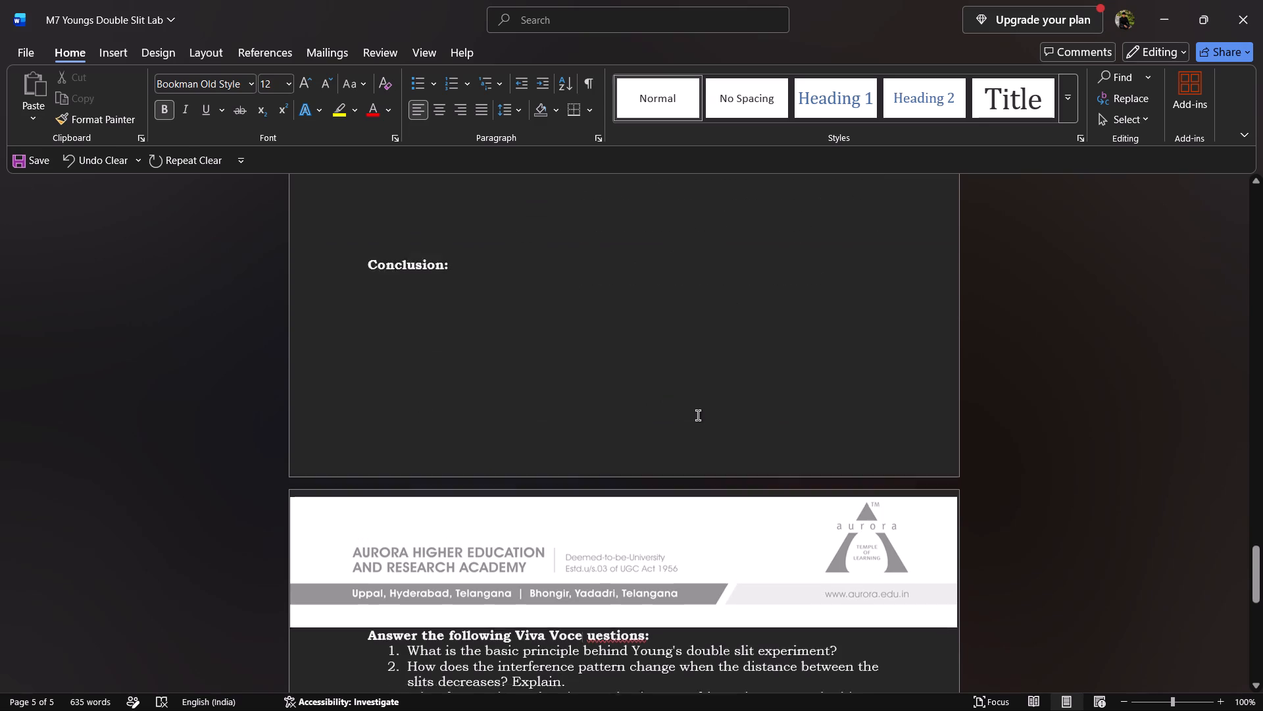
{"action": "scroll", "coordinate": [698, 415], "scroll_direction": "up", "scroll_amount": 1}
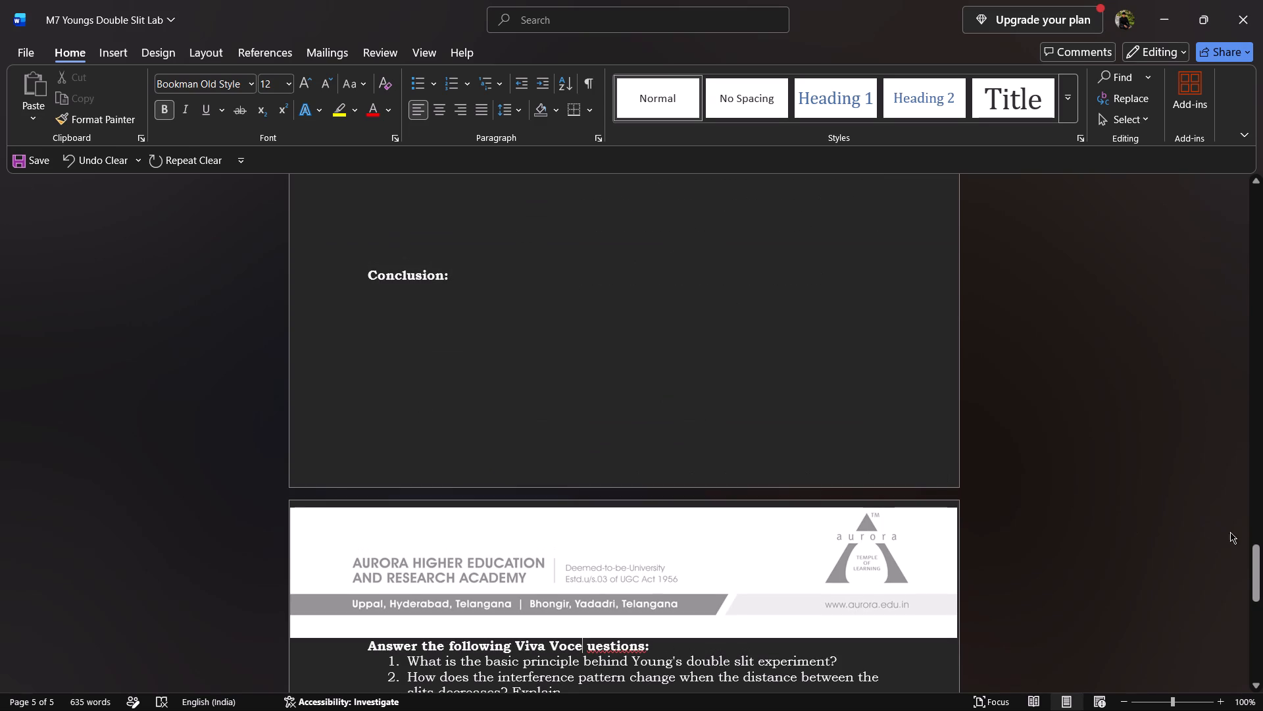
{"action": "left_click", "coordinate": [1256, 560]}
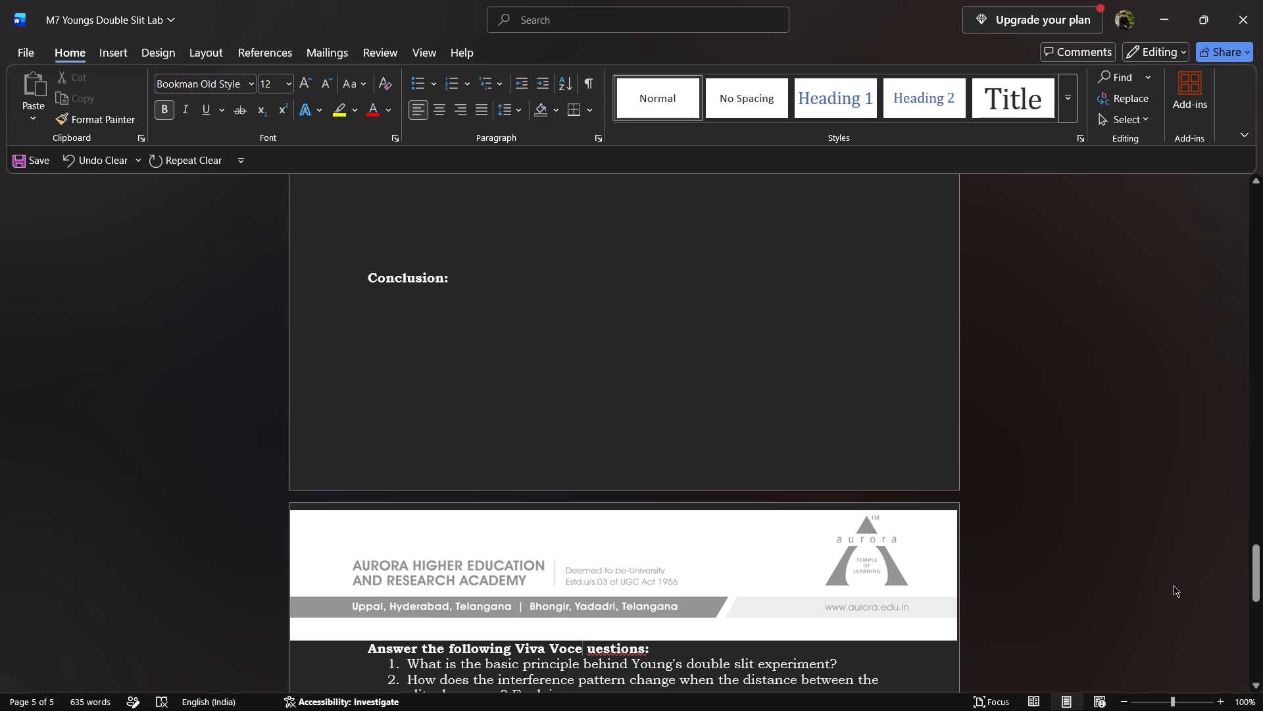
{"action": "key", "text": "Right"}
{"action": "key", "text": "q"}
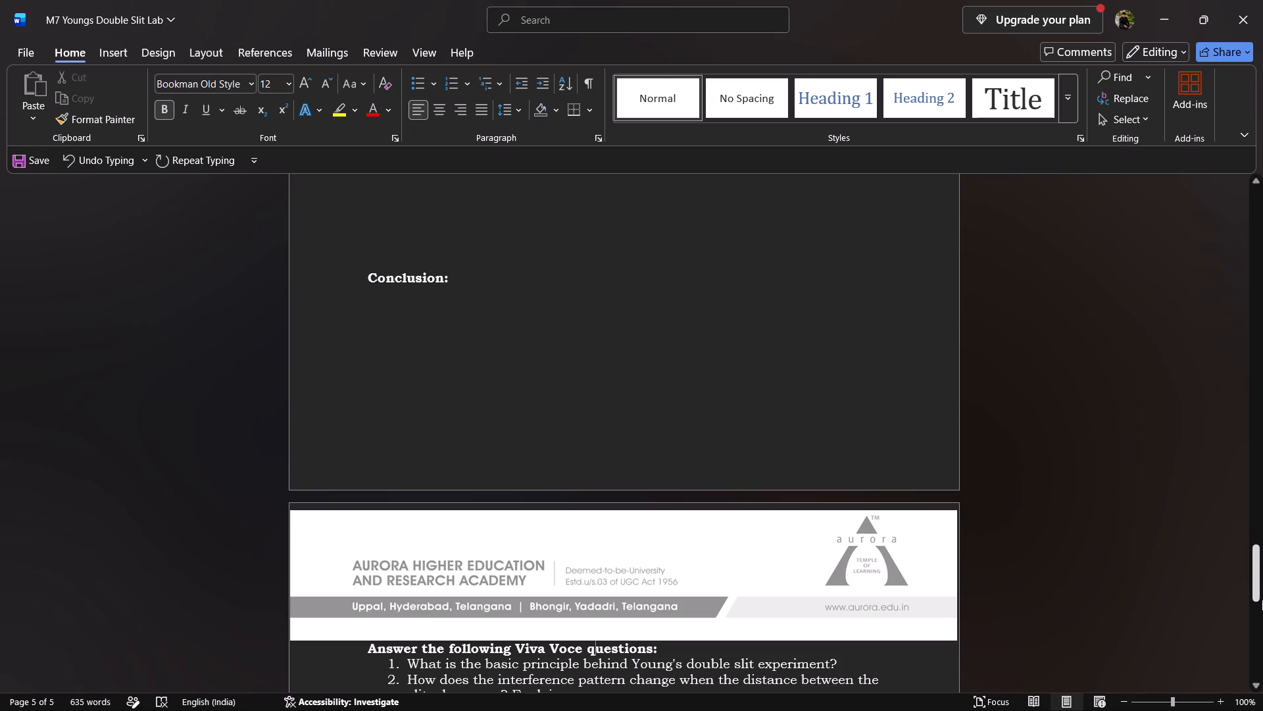
Remove the /3 from the green colour wavelength equation in the Result section, leaving λ = nm.
{"action": "left_click_drag", "start_coordinate": [1258, 579], "coordinate": [1260, 535]}
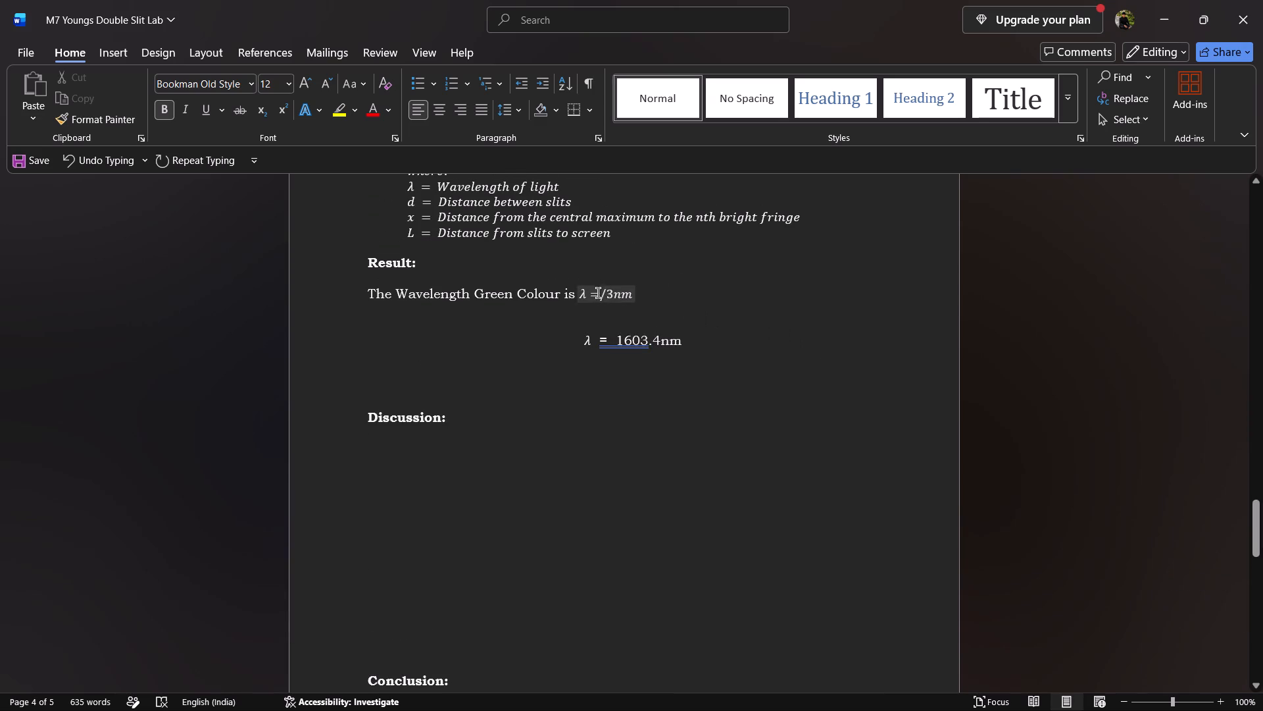
{"action": "left_click", "coordinate": [597, 291]}
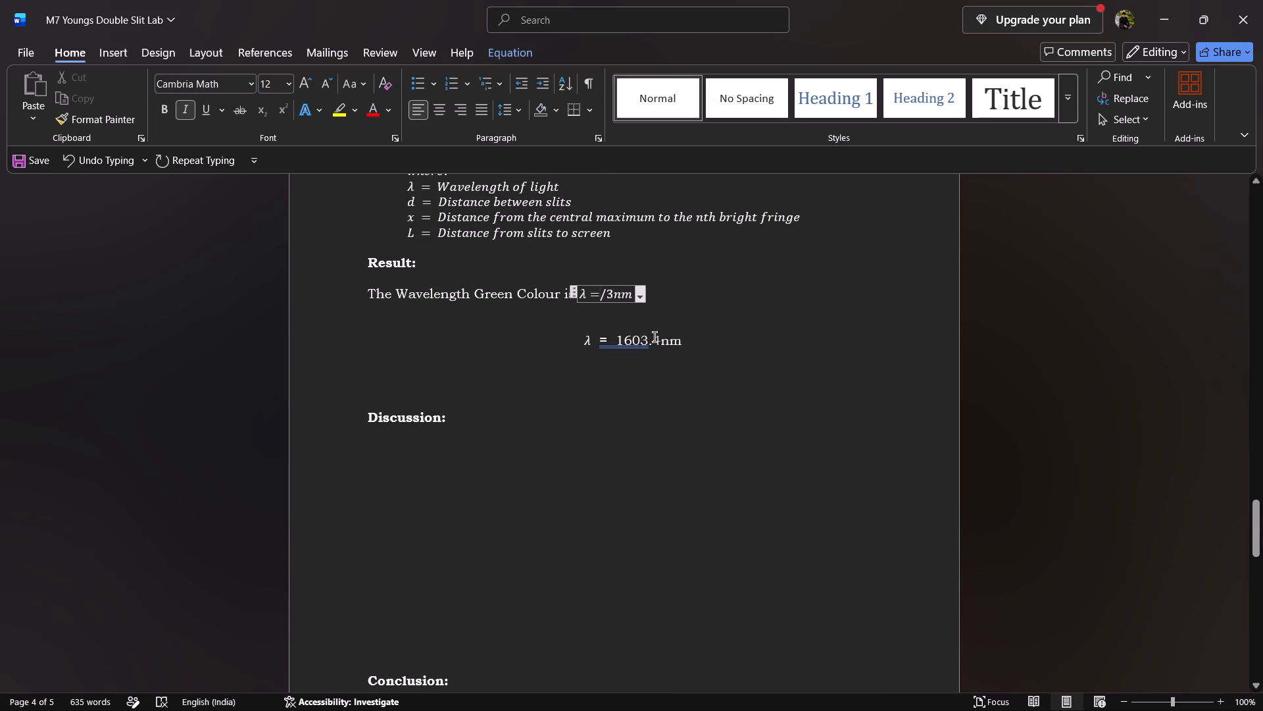
{"action": "key", "text": "Page_Down"}
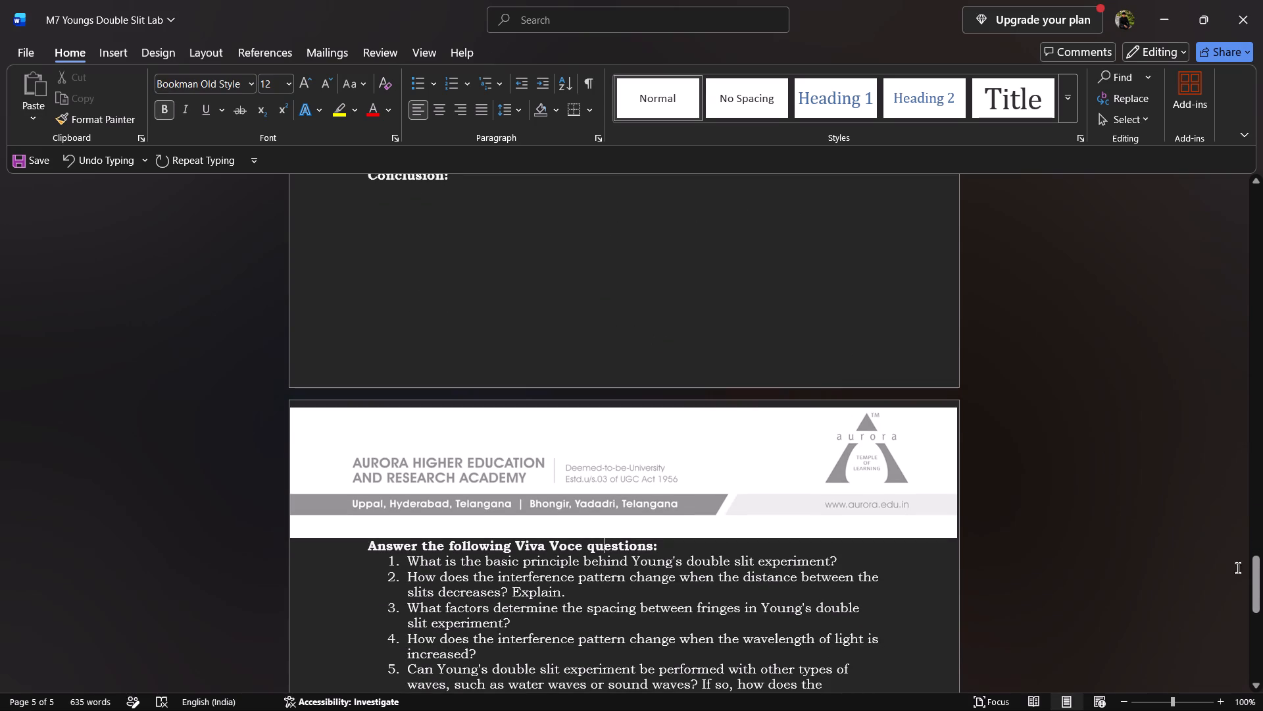
{"action": "left_click_drag", "start_coordinate": [1254, 580], "coordinate": [1258, 525]}
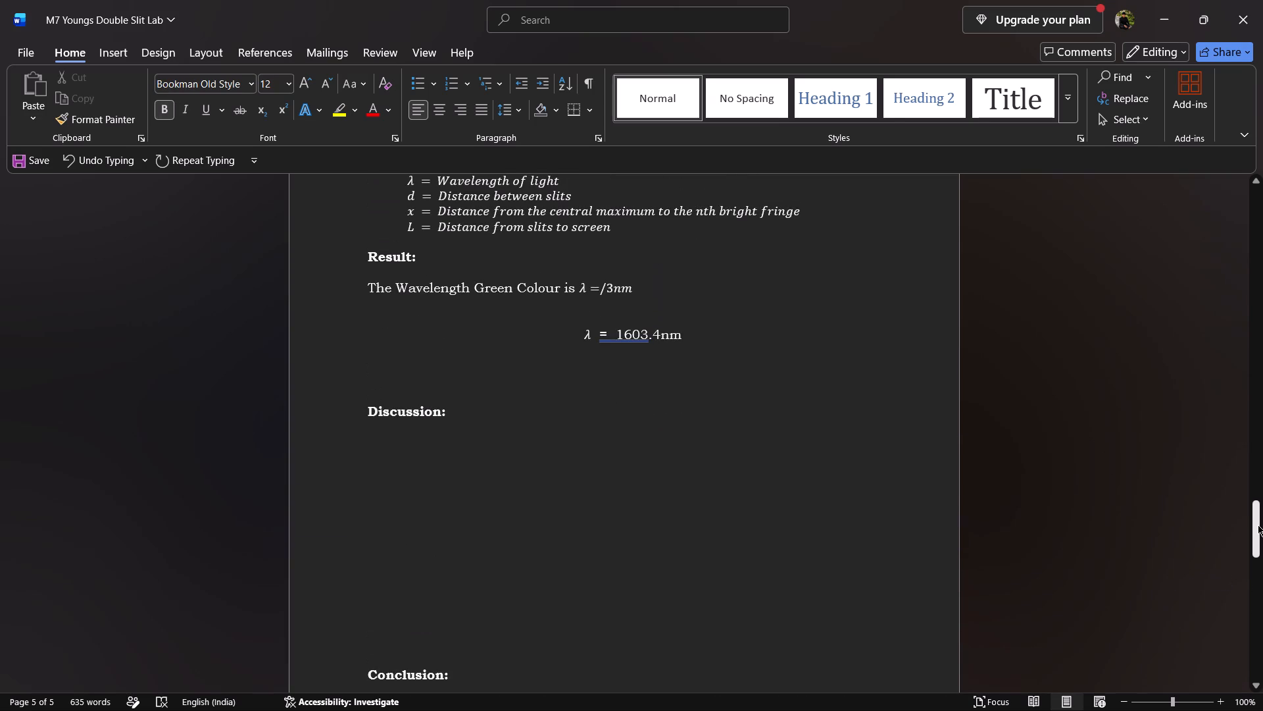
{"action": "left_click", "coordinate": [613, 288]}
{"action": "key", "text": "BackSpace"}
{"action": "key", "text": "BackSpace"}
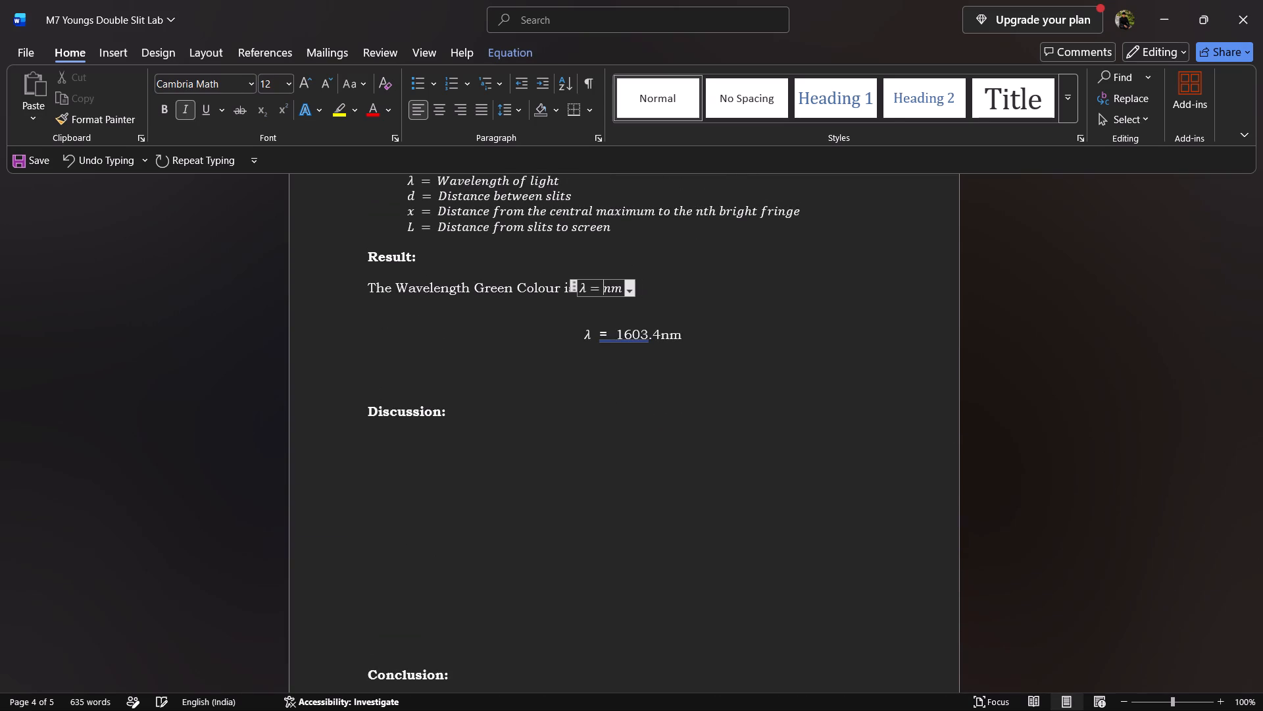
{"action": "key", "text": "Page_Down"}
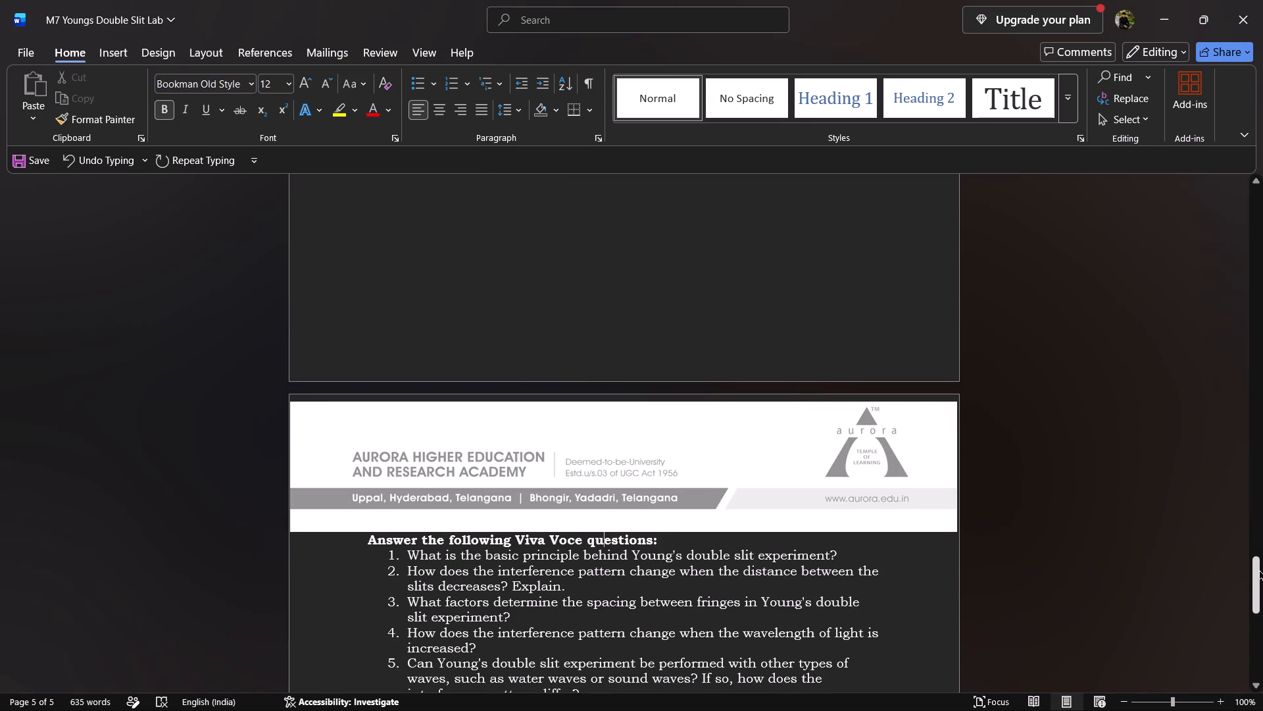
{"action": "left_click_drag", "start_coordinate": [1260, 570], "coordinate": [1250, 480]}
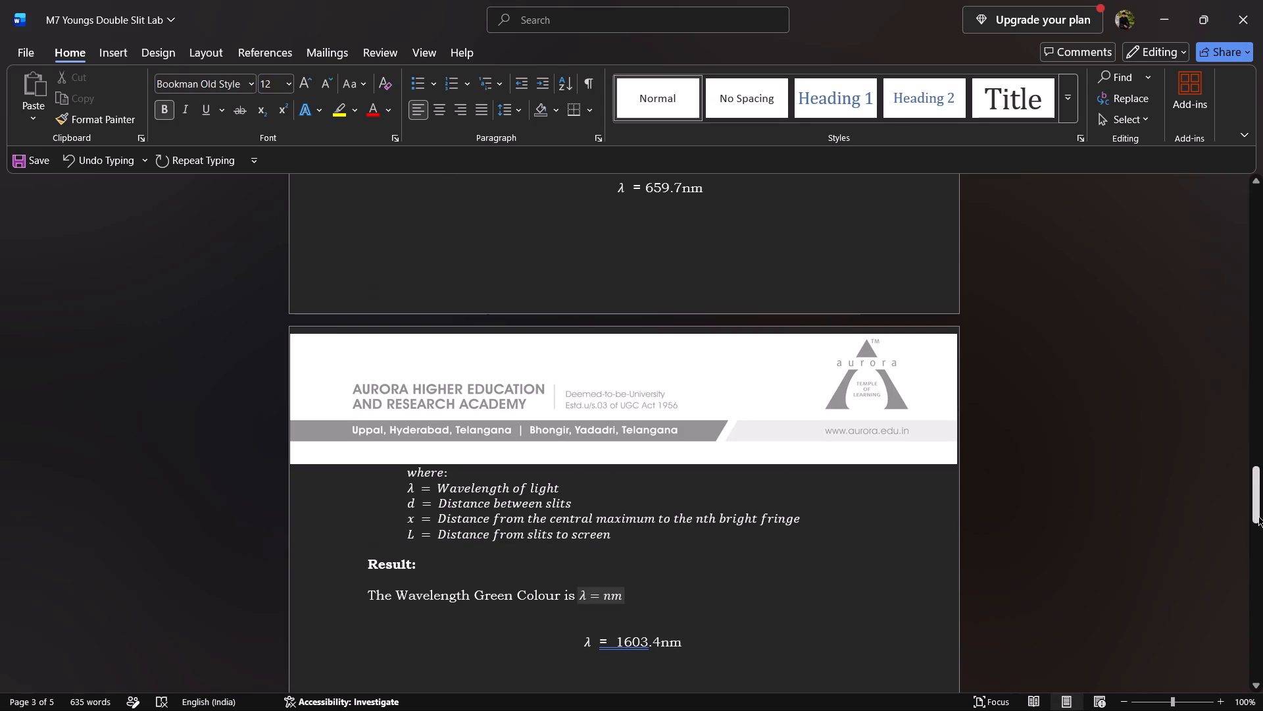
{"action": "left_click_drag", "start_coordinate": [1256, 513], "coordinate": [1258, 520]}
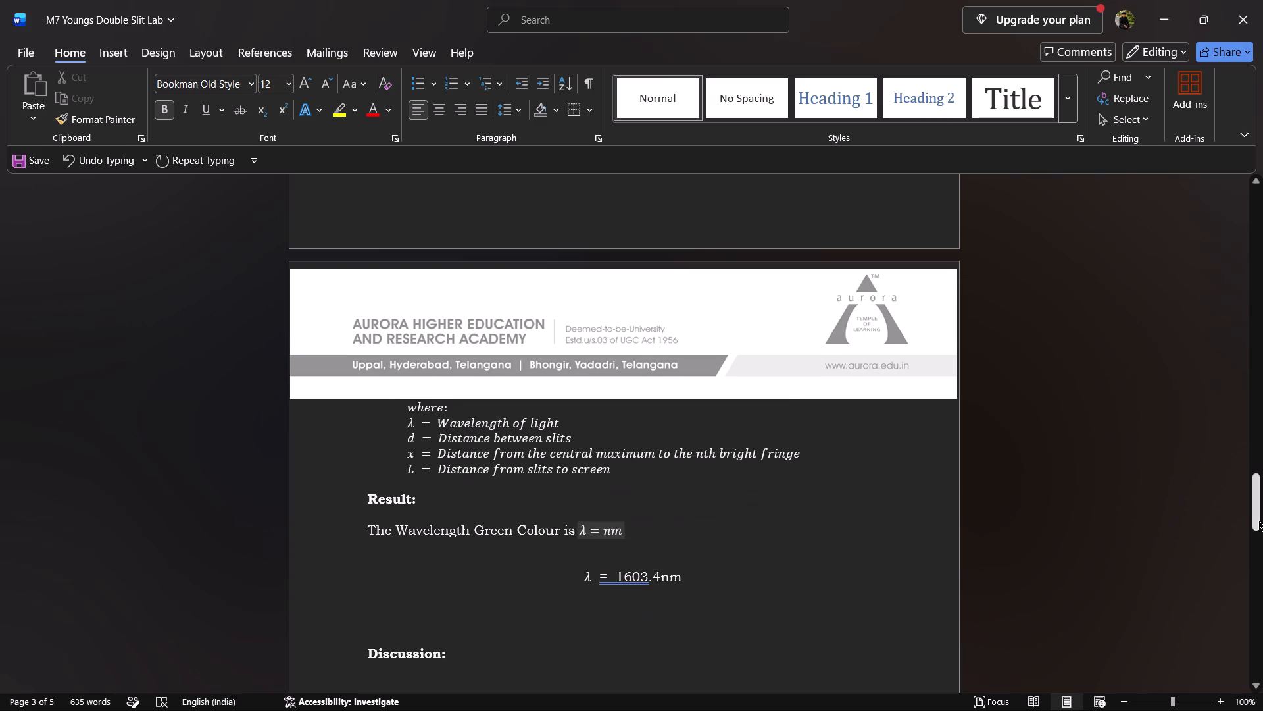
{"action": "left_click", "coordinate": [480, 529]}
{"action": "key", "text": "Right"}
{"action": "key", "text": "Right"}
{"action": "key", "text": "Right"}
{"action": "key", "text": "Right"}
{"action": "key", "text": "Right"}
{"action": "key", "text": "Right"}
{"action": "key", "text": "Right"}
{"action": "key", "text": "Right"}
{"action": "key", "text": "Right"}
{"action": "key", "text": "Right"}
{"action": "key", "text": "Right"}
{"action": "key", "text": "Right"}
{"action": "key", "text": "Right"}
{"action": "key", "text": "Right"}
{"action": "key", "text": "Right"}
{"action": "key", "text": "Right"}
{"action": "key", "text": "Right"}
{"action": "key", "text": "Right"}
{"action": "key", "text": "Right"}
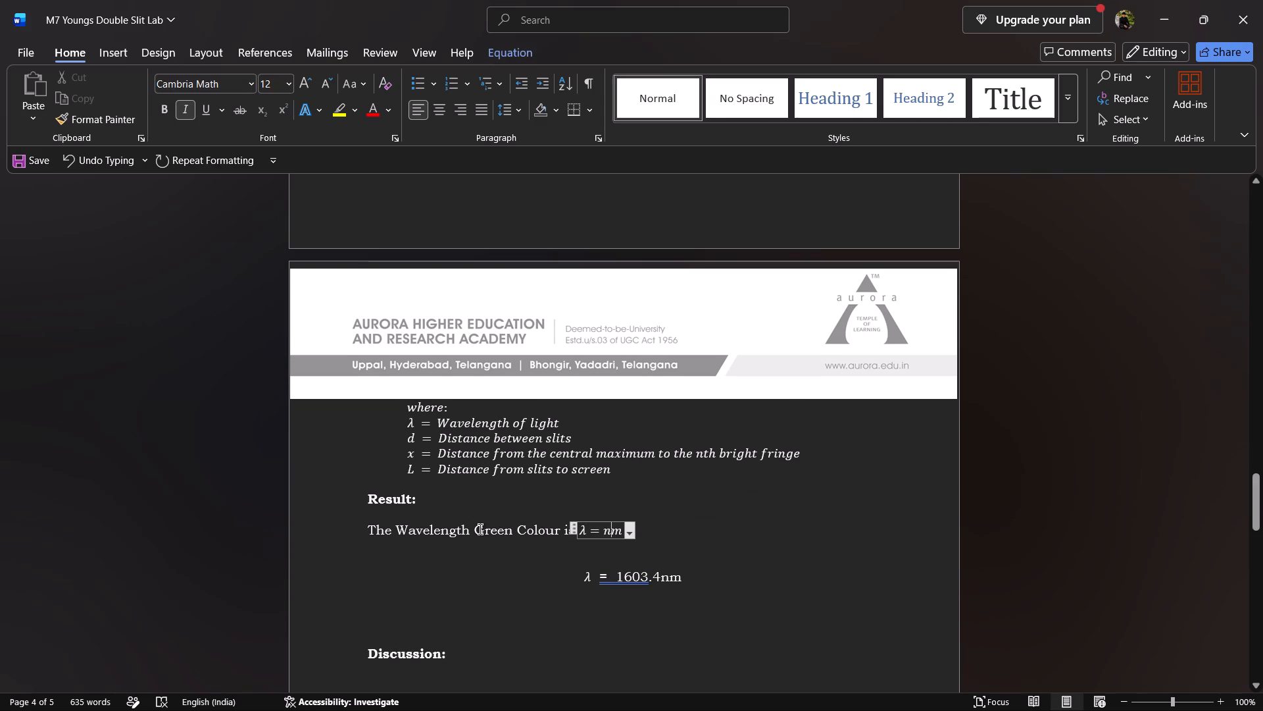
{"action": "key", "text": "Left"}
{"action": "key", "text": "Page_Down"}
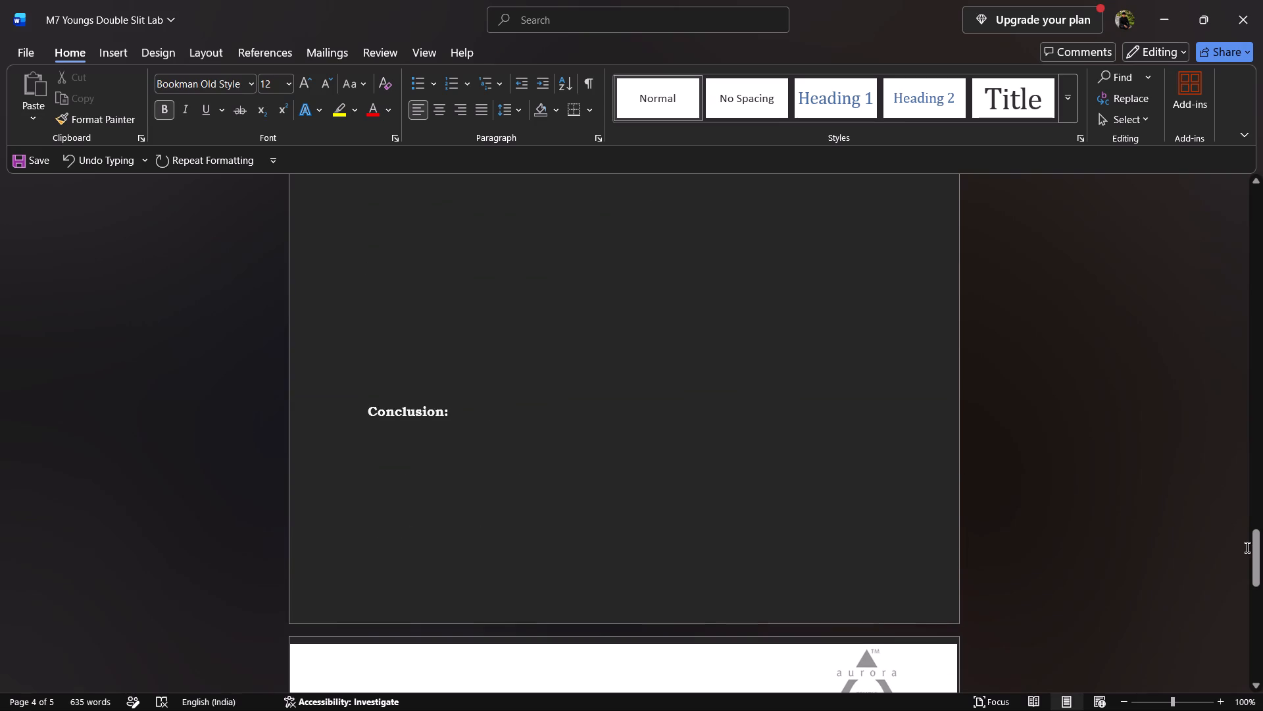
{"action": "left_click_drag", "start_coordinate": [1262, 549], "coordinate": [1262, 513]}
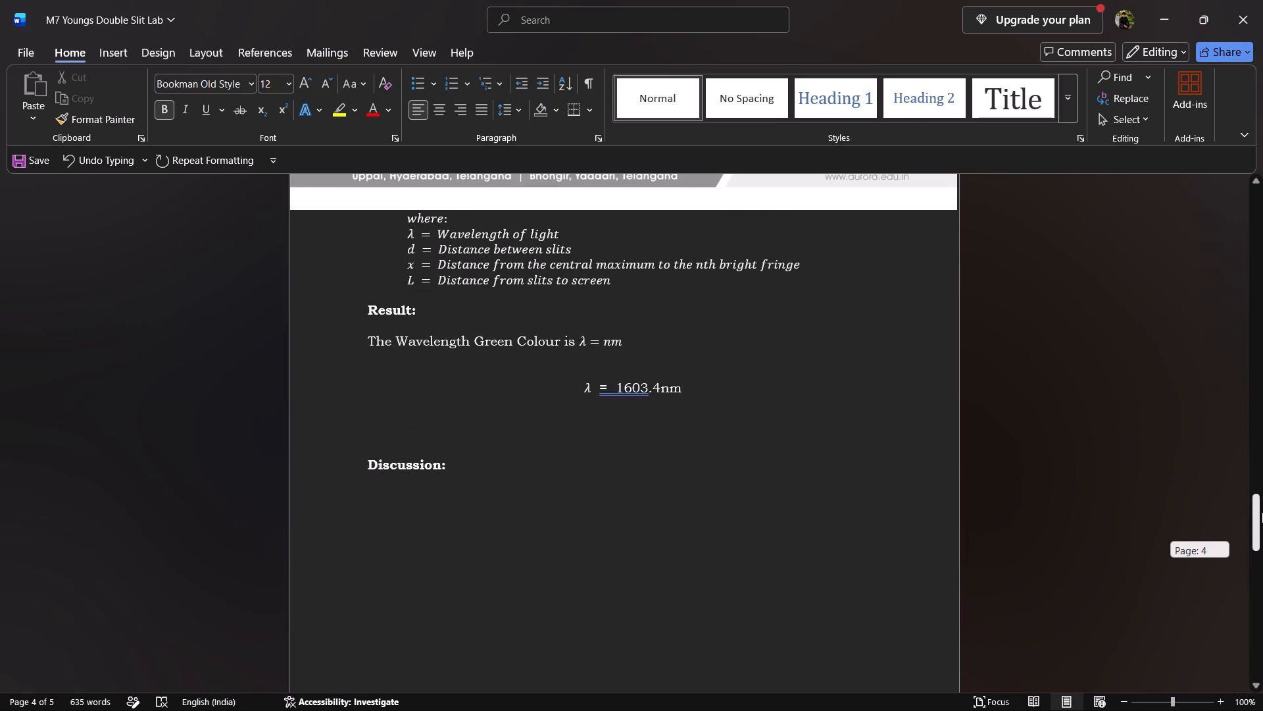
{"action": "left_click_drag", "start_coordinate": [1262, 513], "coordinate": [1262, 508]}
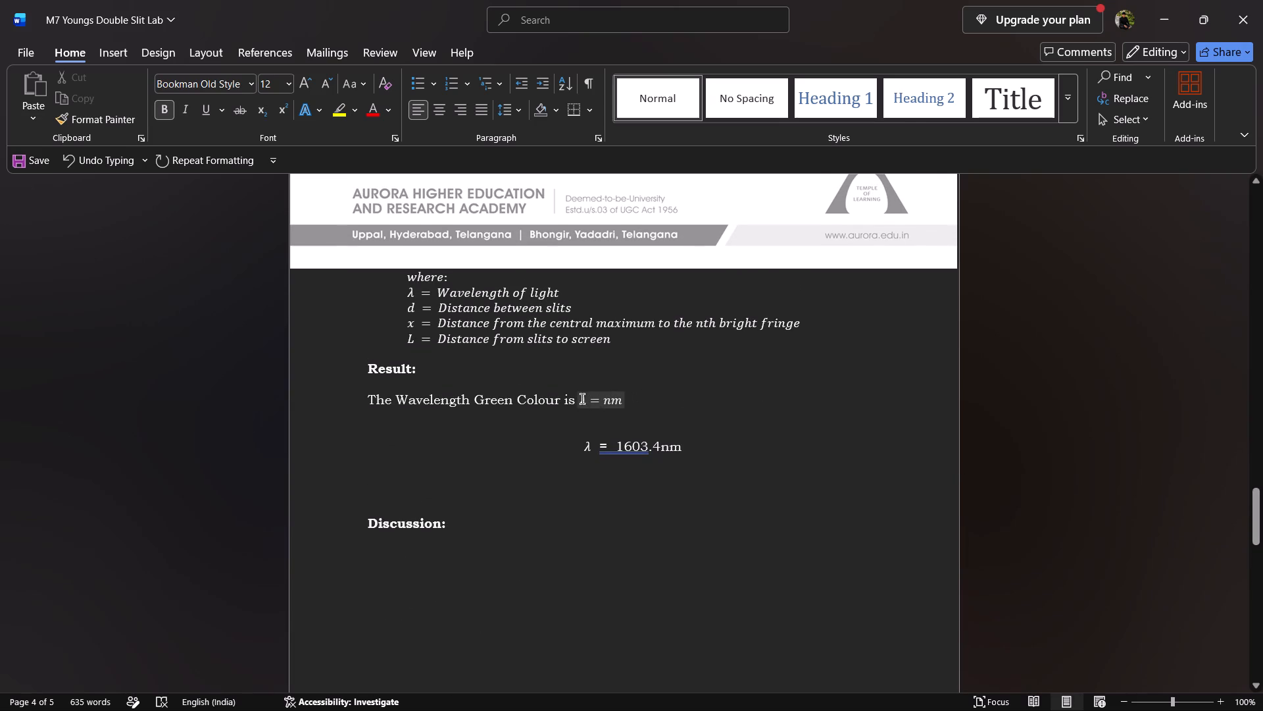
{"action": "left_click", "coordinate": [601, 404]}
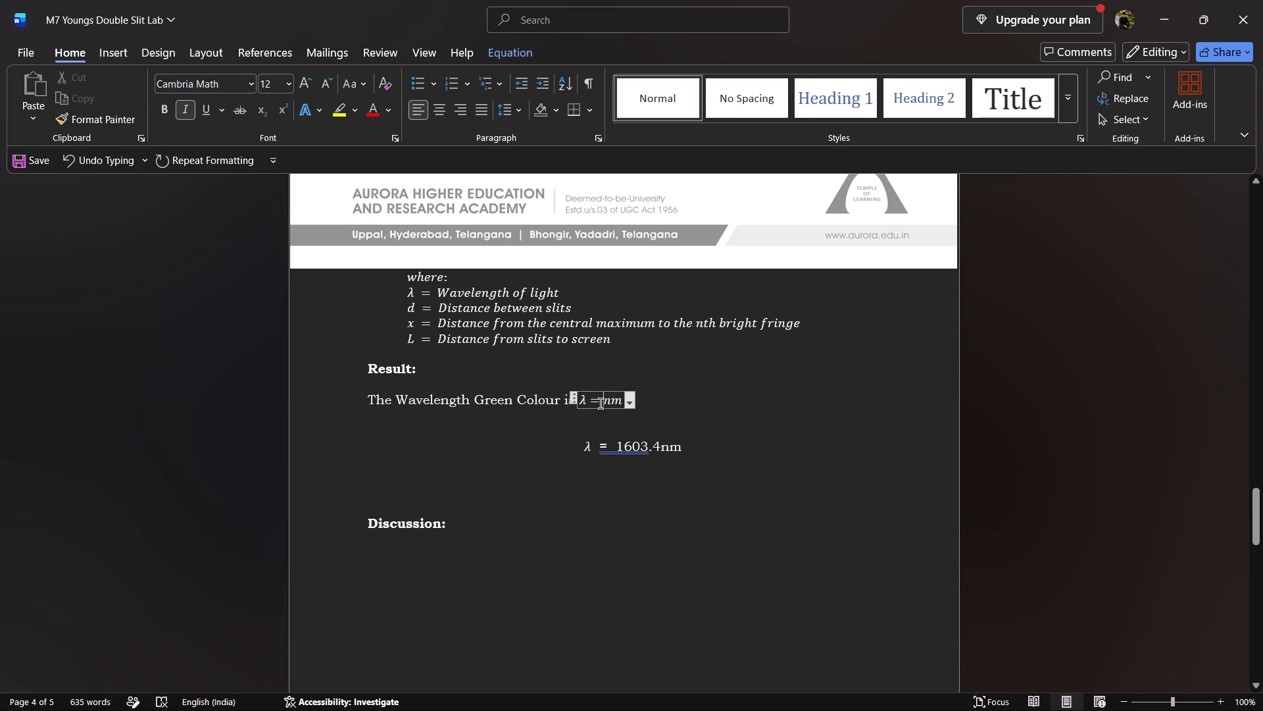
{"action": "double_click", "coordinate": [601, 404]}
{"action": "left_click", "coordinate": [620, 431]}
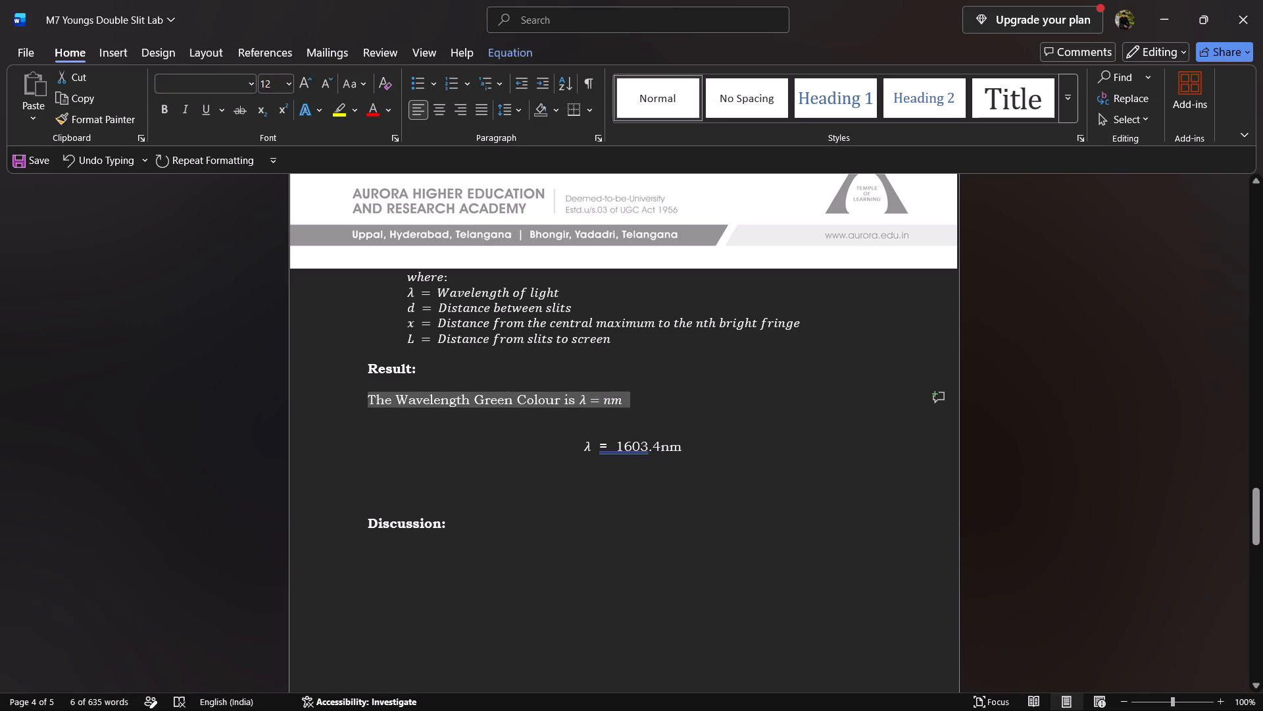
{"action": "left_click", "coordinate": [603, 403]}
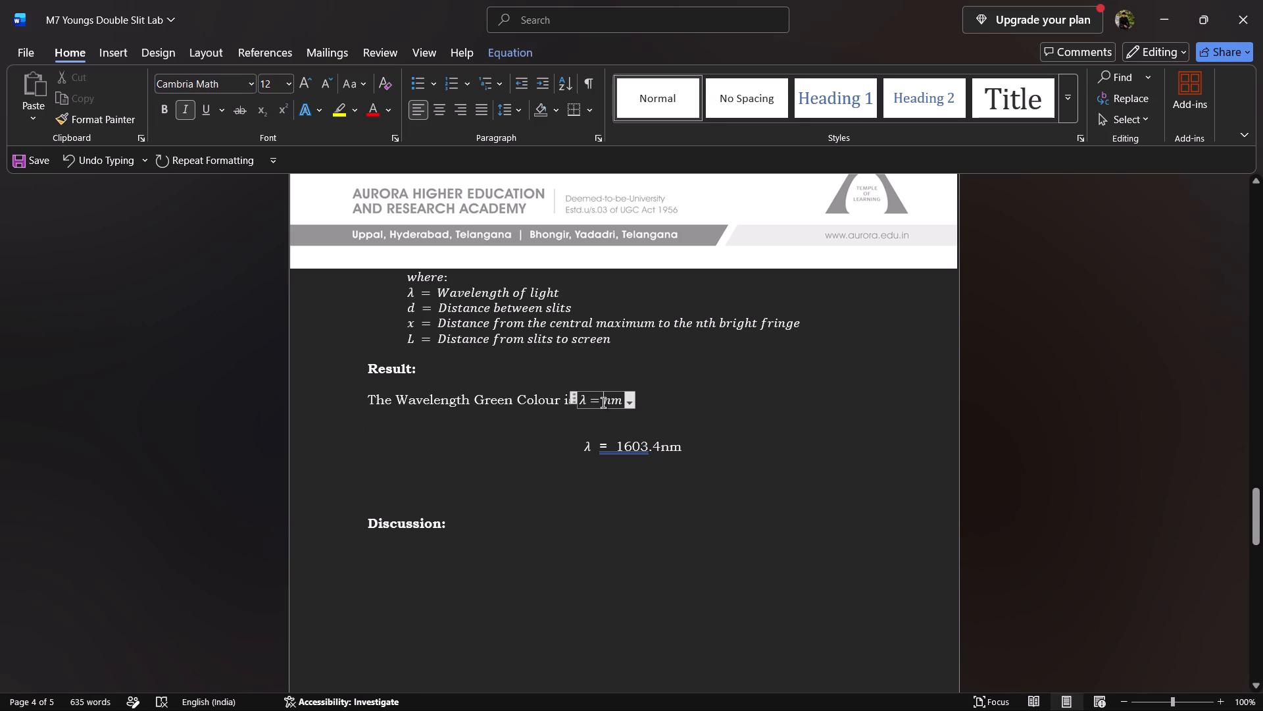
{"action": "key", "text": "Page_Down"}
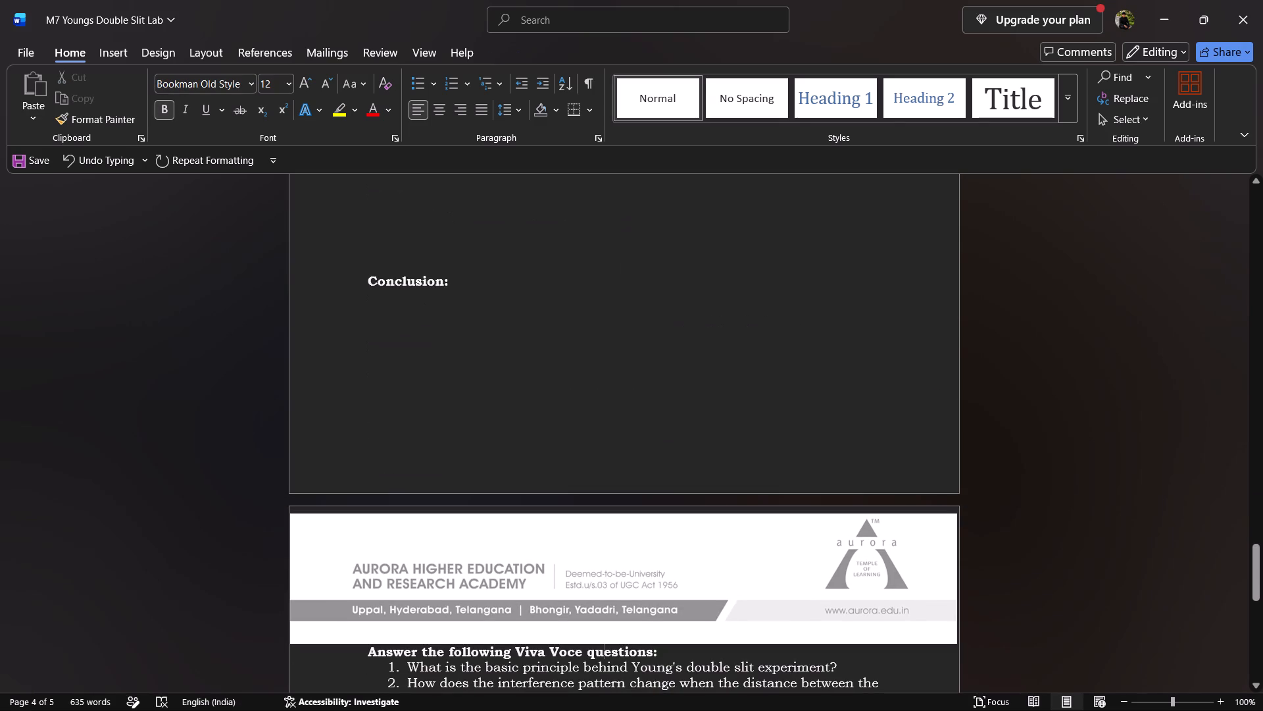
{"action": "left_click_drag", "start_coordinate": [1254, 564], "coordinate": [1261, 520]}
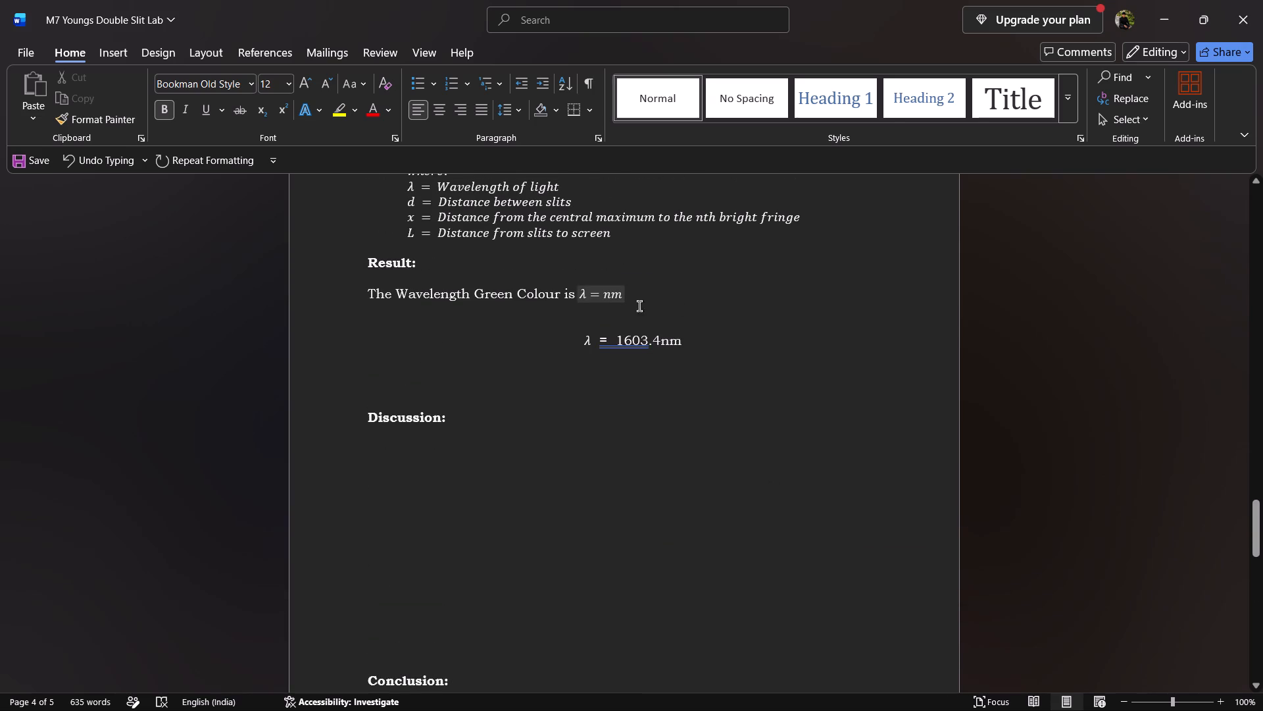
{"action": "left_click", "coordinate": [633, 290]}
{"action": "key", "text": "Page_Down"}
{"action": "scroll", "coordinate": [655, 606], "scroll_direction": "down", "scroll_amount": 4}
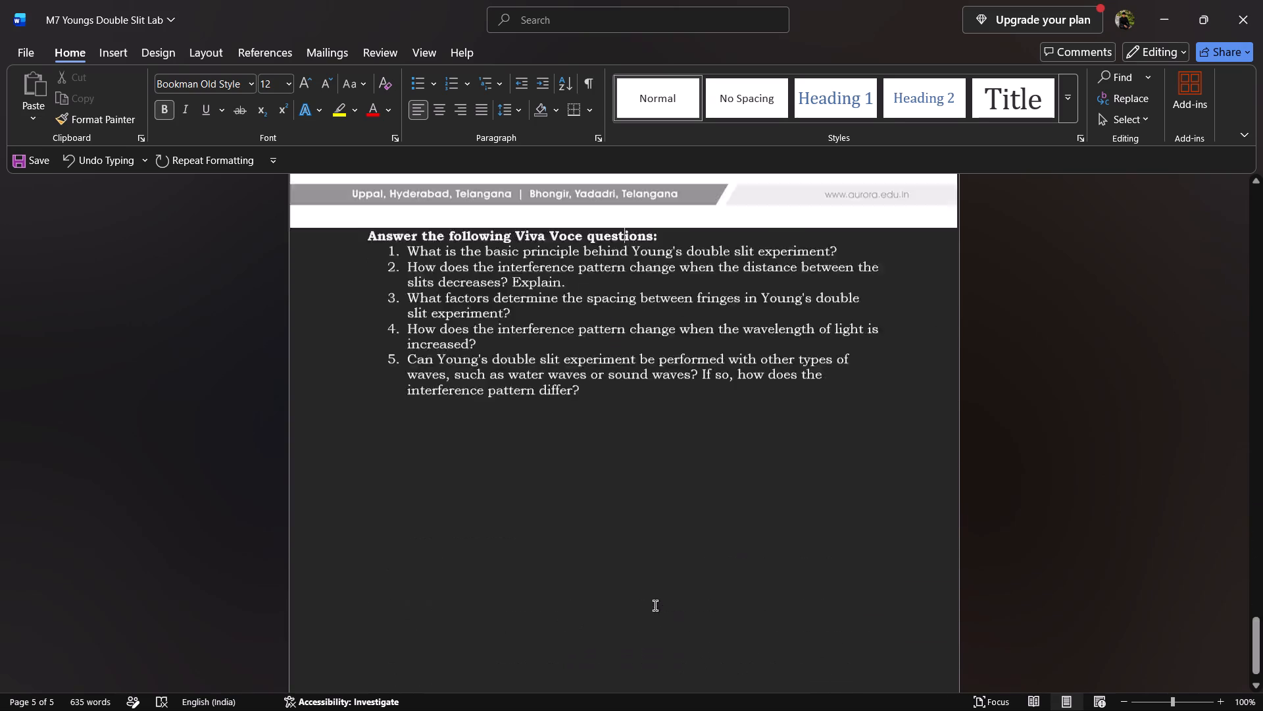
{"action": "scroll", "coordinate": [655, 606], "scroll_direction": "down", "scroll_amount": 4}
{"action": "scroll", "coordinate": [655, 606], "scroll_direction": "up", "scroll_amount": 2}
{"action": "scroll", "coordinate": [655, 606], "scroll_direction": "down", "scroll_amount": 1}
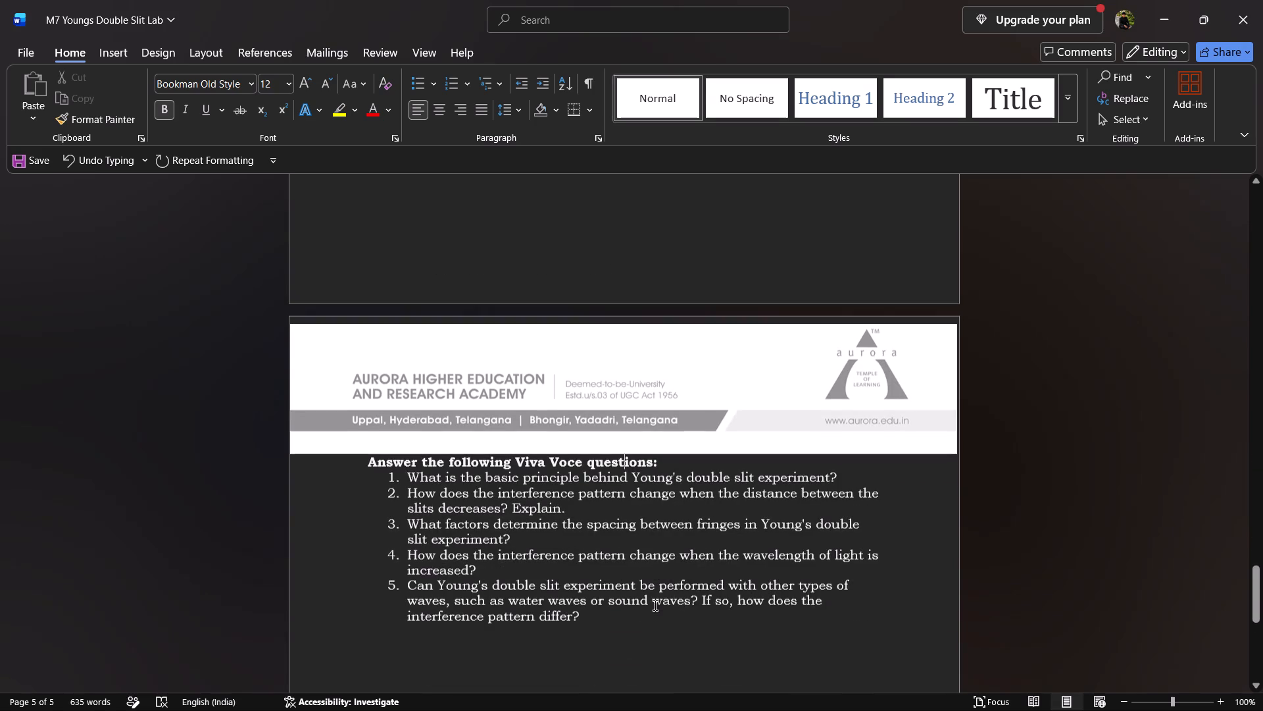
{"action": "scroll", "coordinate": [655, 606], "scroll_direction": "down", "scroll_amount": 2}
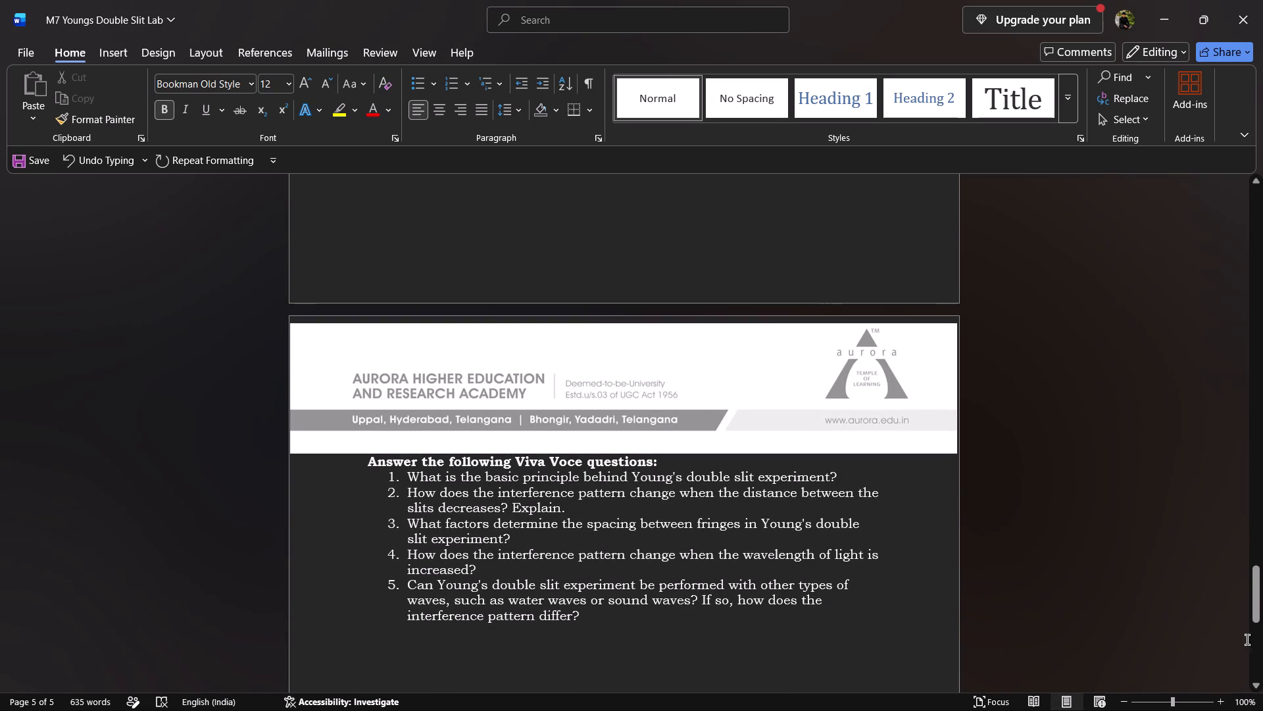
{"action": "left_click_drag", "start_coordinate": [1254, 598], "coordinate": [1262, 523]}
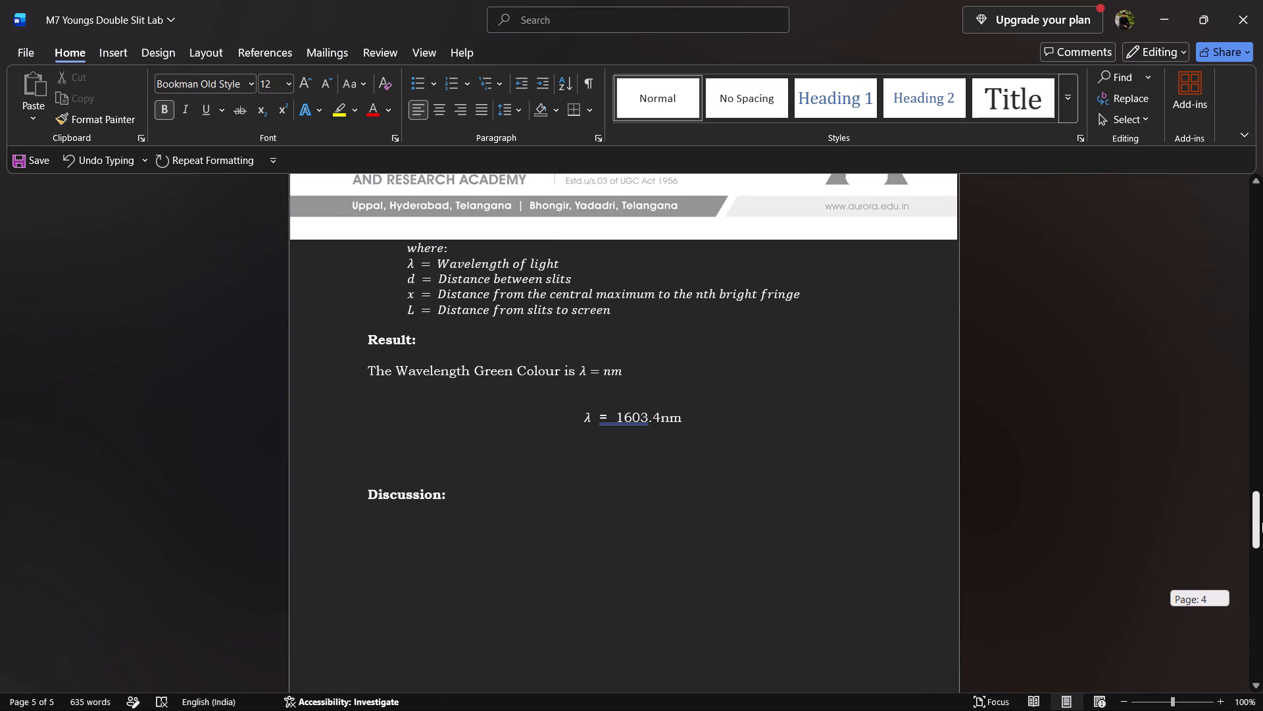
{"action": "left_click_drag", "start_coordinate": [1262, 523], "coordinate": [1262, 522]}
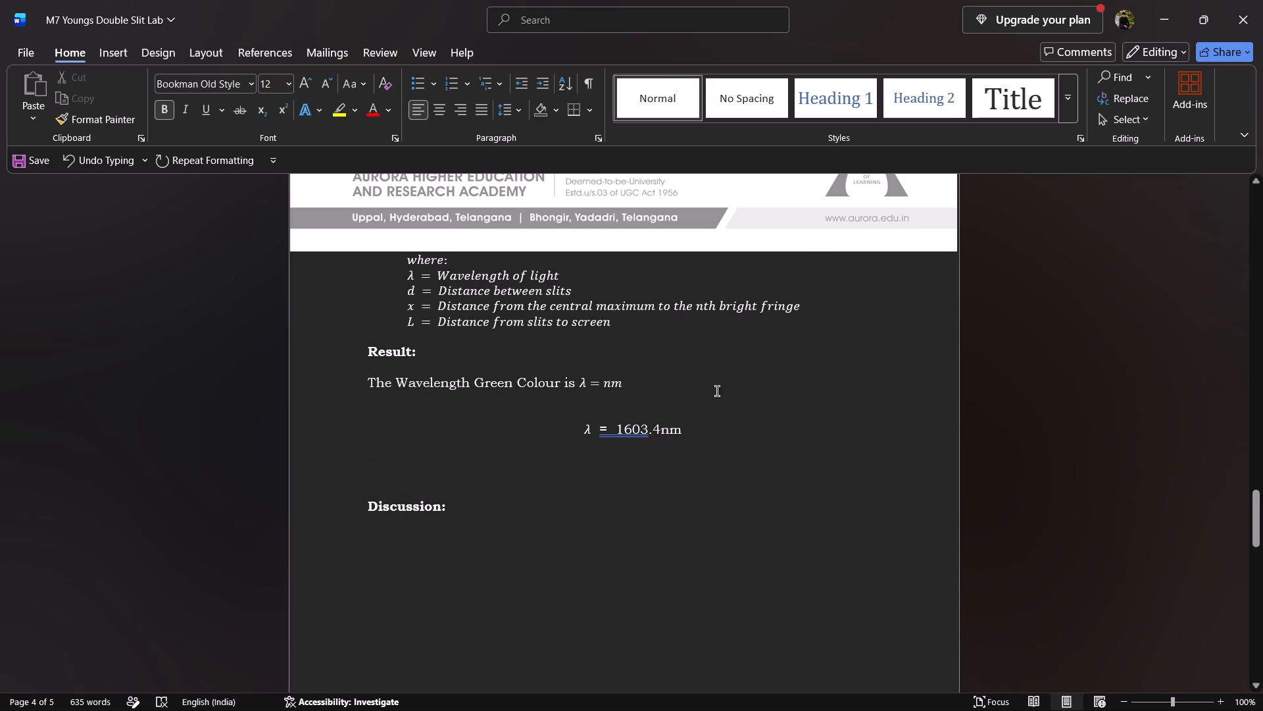
Insert a space before nm in the green colour wavelength equation in the Result section.
{"action": "left_click", "coordinate": [601, 388]}
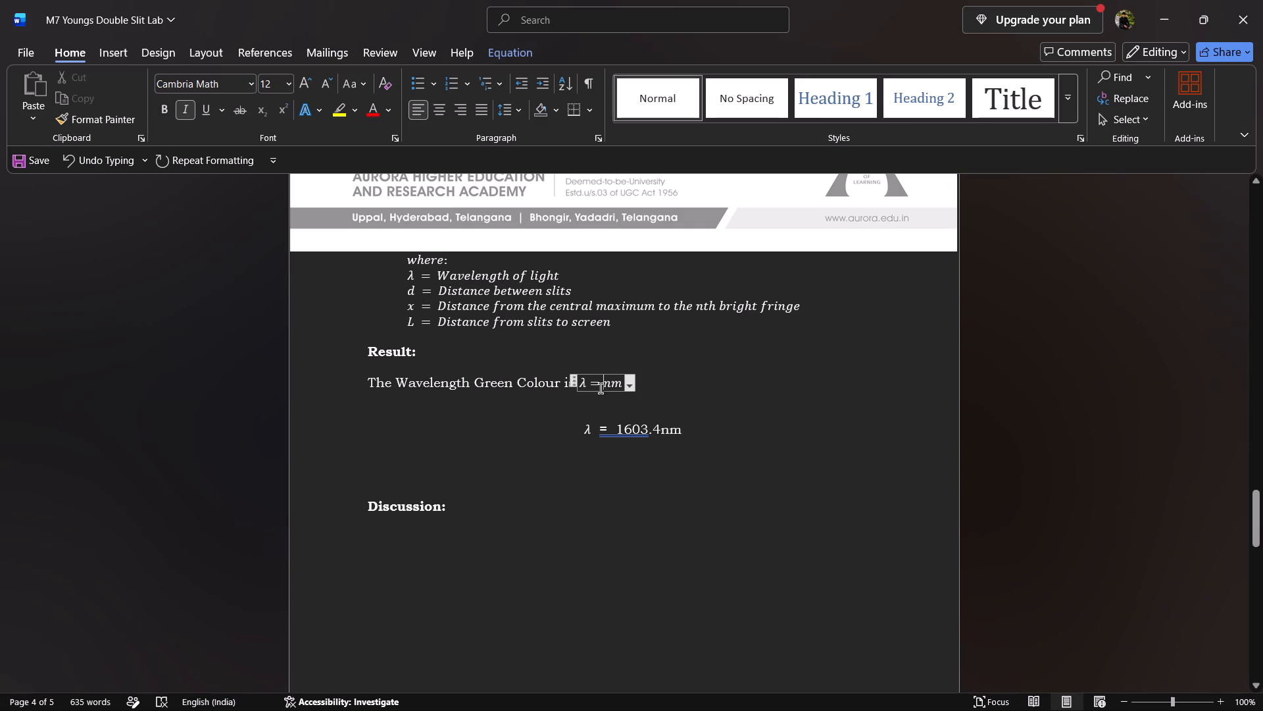
{"action": "key", "text": "space"}
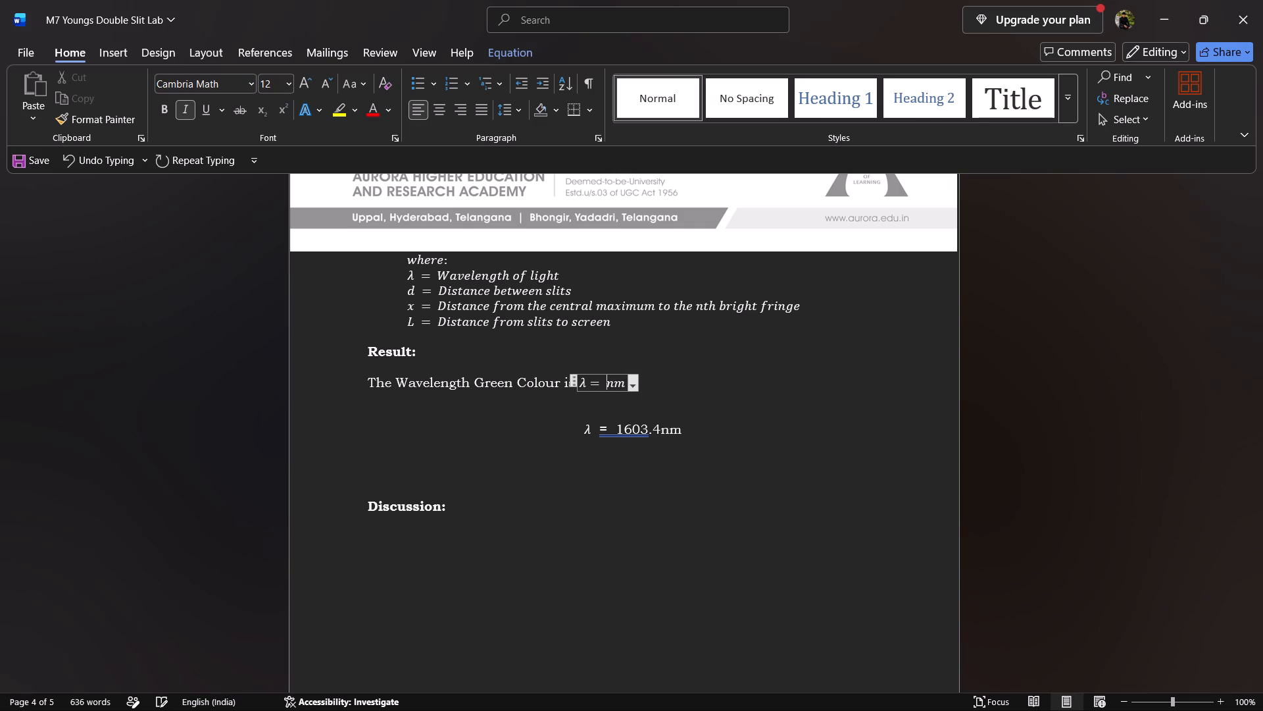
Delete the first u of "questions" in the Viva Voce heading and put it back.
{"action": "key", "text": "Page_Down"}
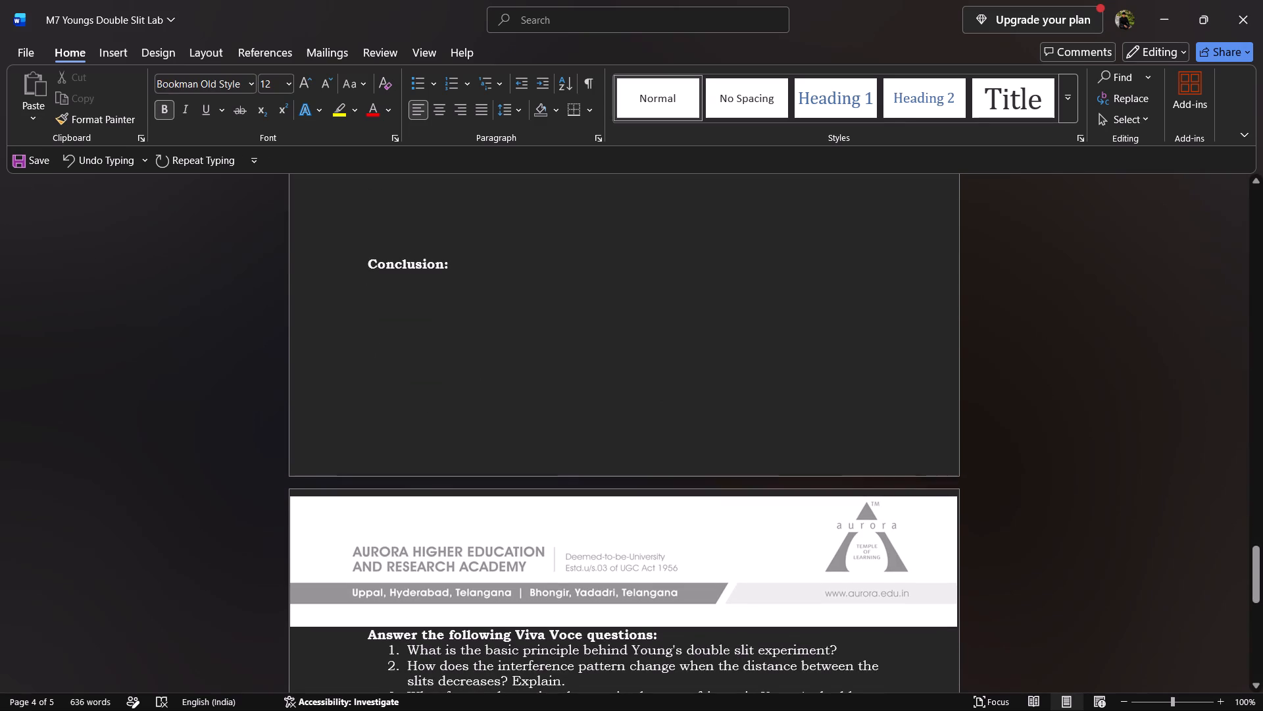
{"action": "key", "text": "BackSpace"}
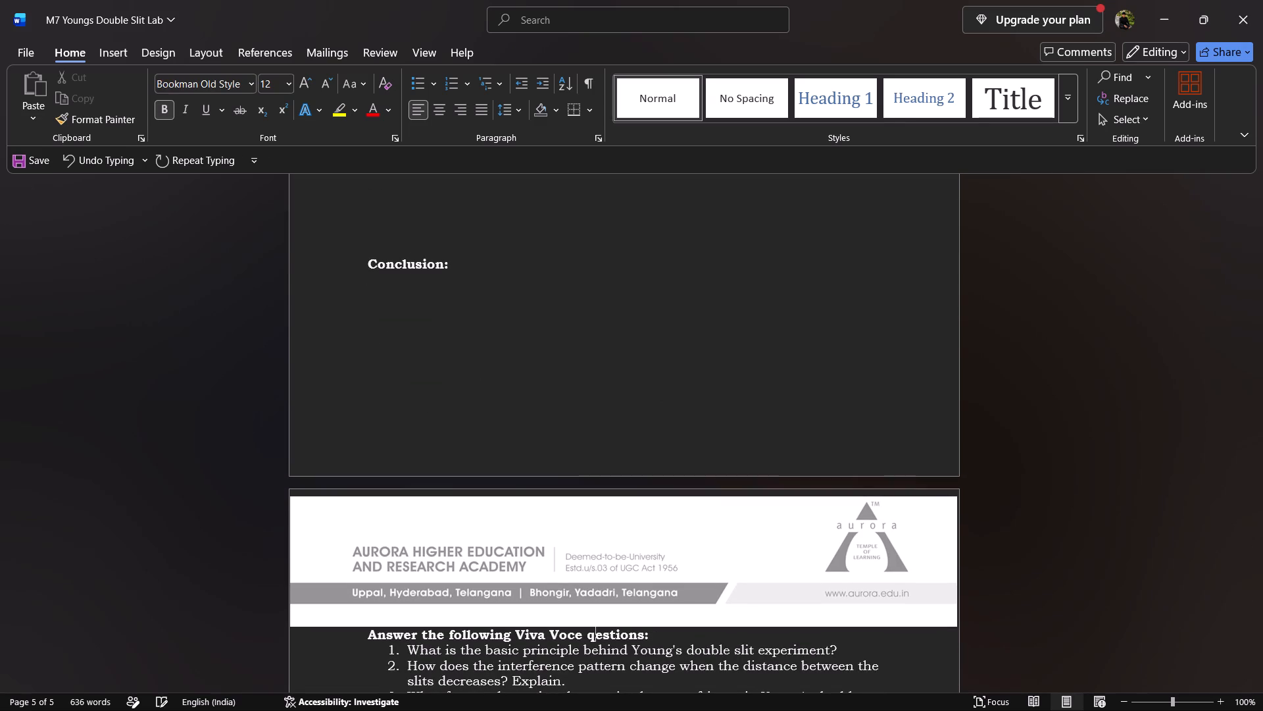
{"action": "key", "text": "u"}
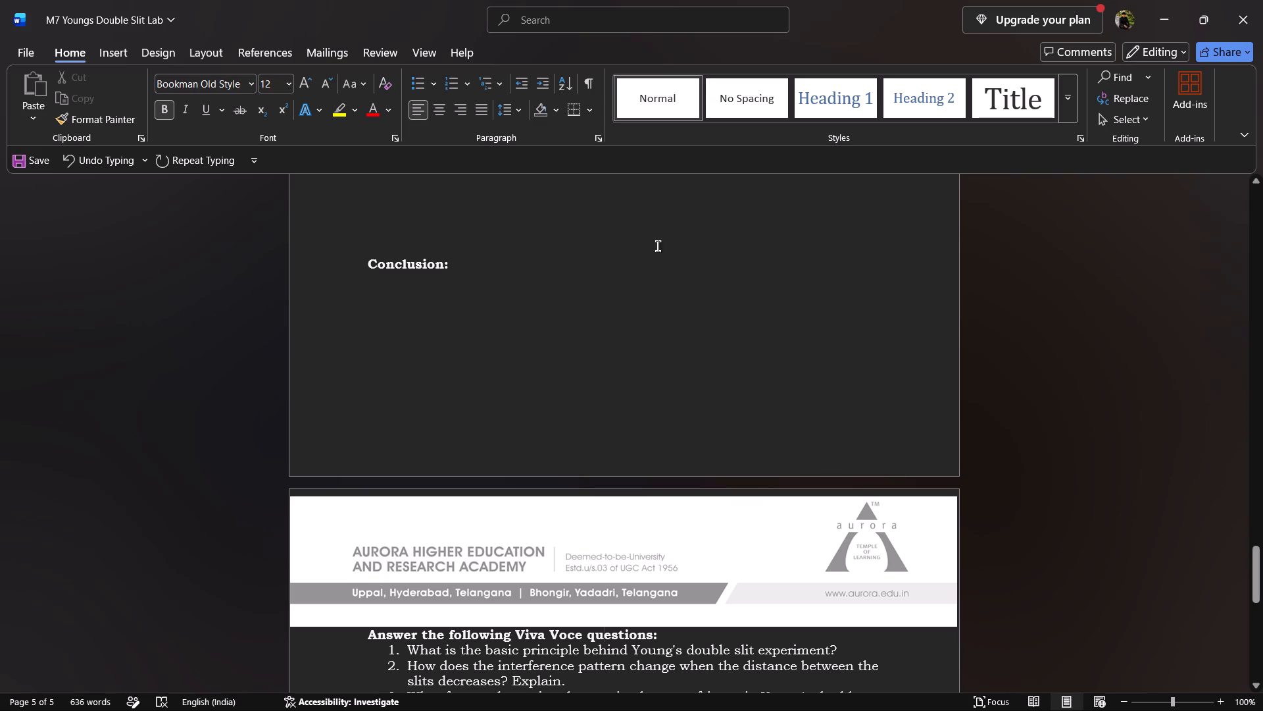
Enter 340.4 as the wavelength between the equals sign and nm in the Result section's green colour equation.
{"action": "scroll", "coordinate": [647, 292], "scroll_direction": "up", "scroll_amount": 1}
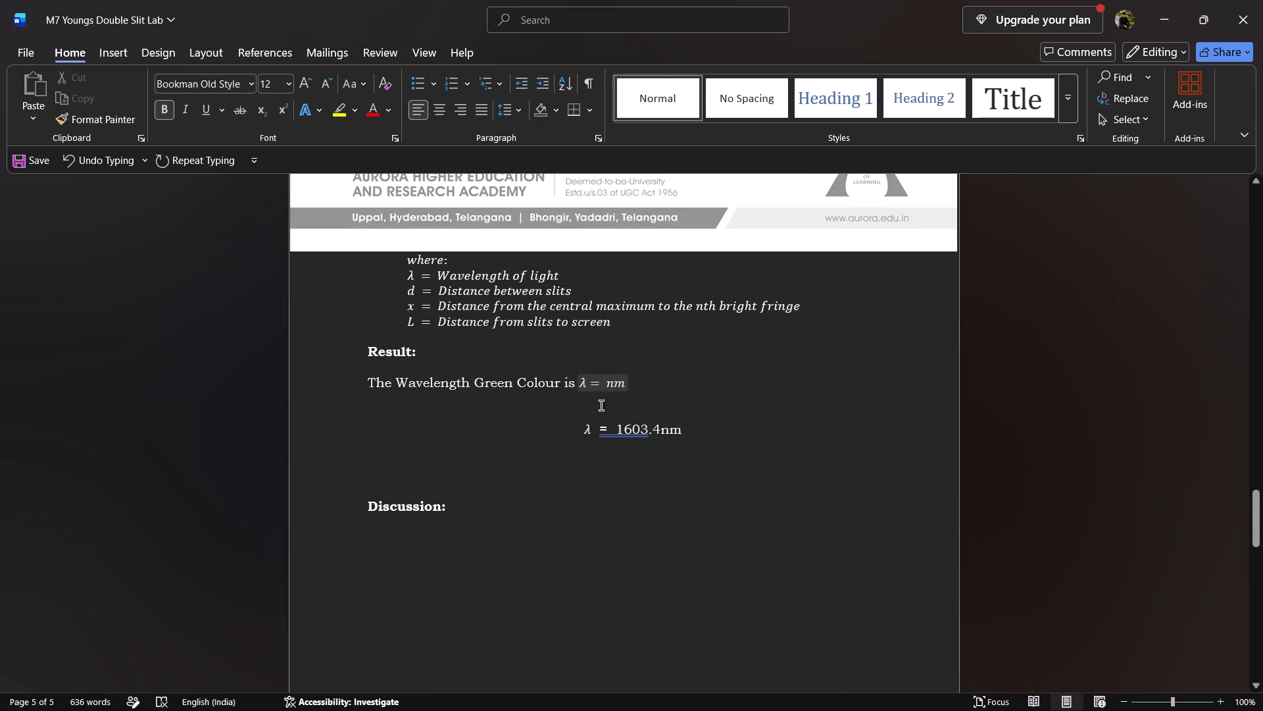
{"action": "left_click", "coordinate": [602, 383]}
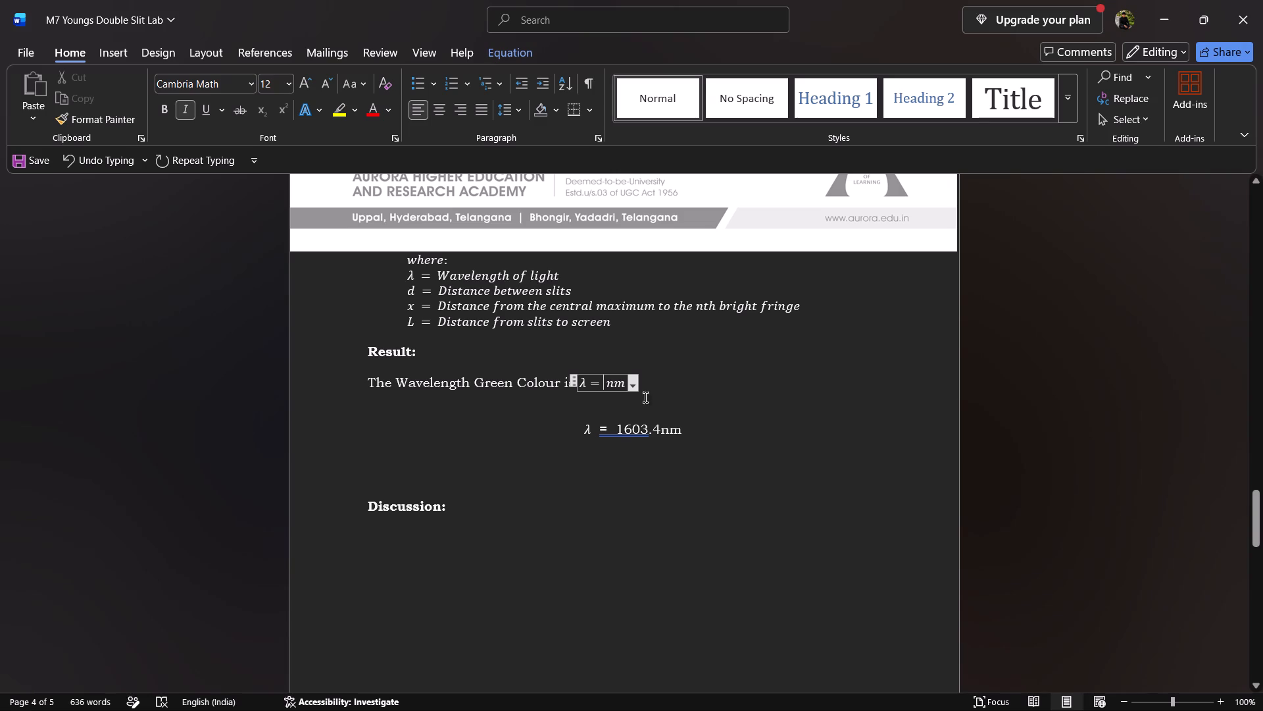
{"action": "double_click", "coordinate": [603, 382]}
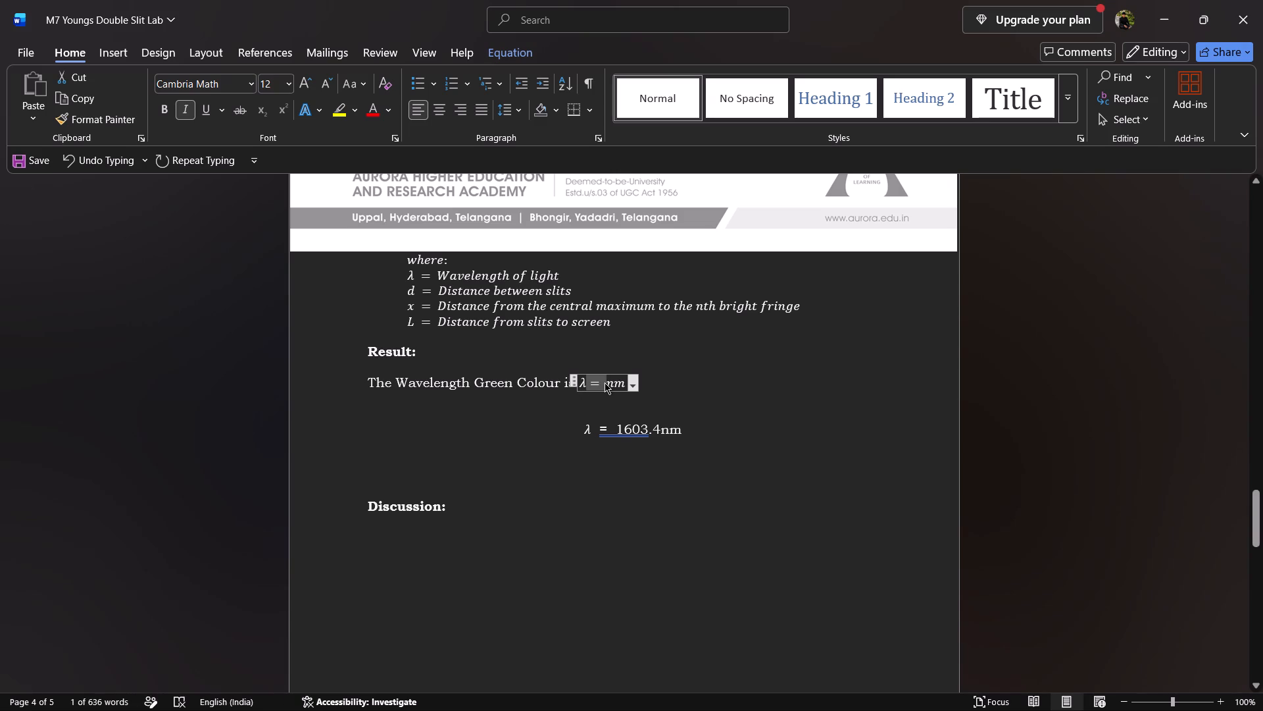
{"action": "left_click", "coordinate": [605, 382]}
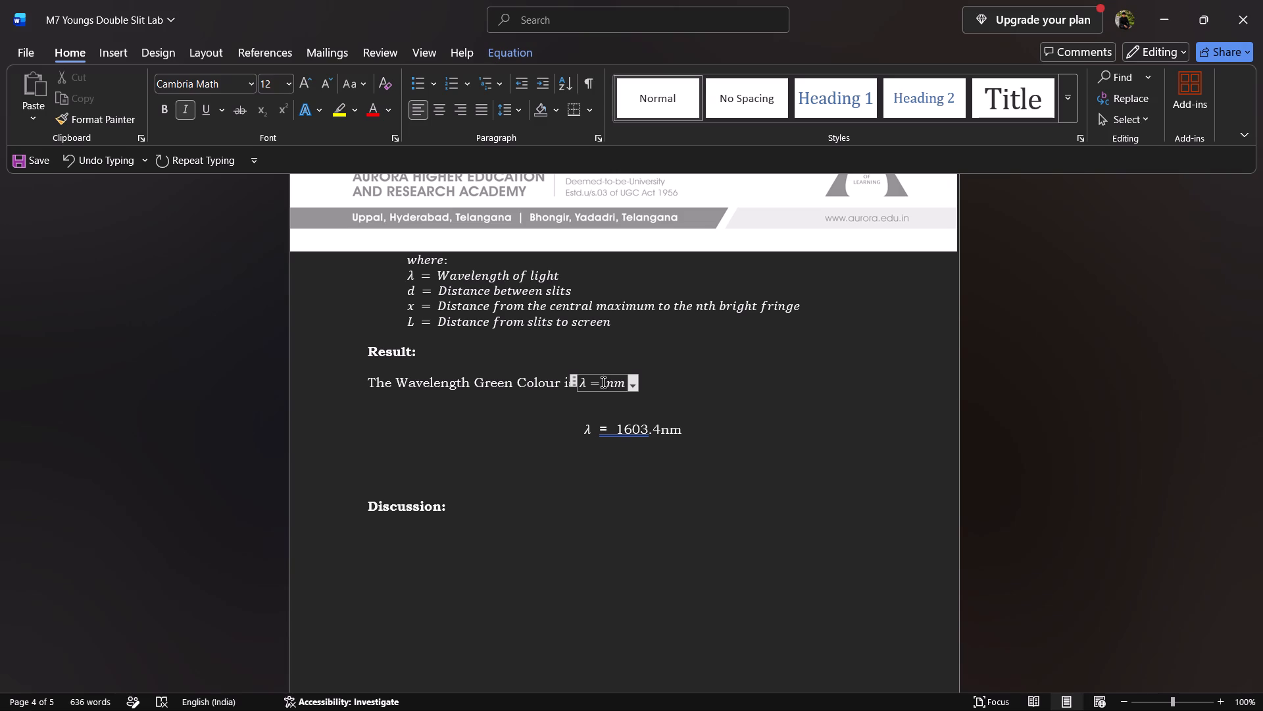
{"action": "type", "text": "34"}
{"action": "key", "text": "0"}
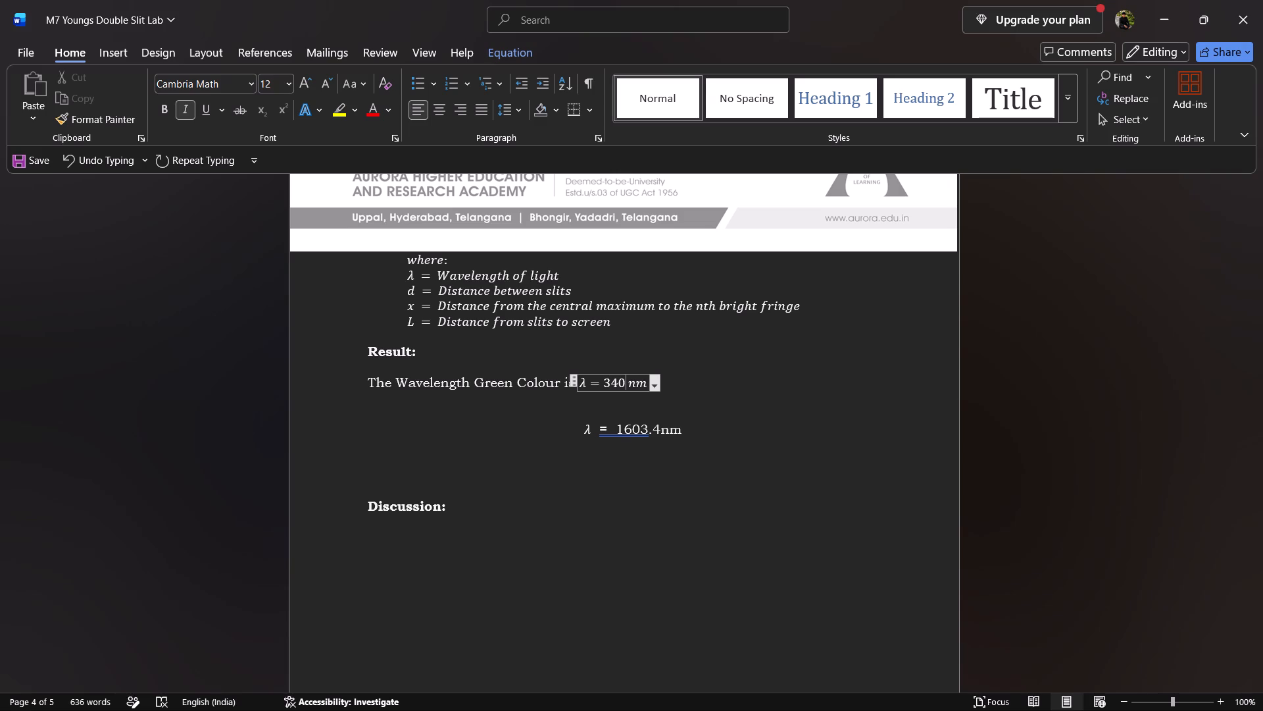
{"action": "key", "text": "slash"}
{"action": "key", "text": "BackSpace"}
{"action": "key", "text": "period"}
{"action": "key", "text": "4"}
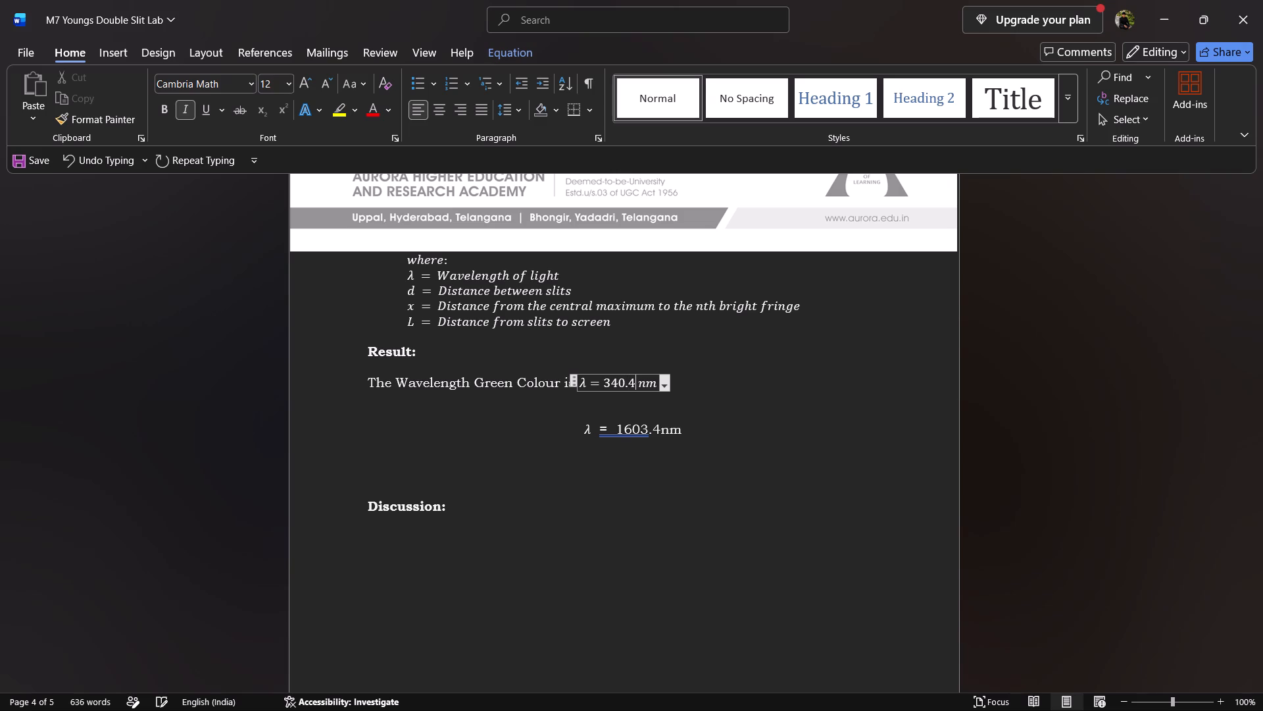
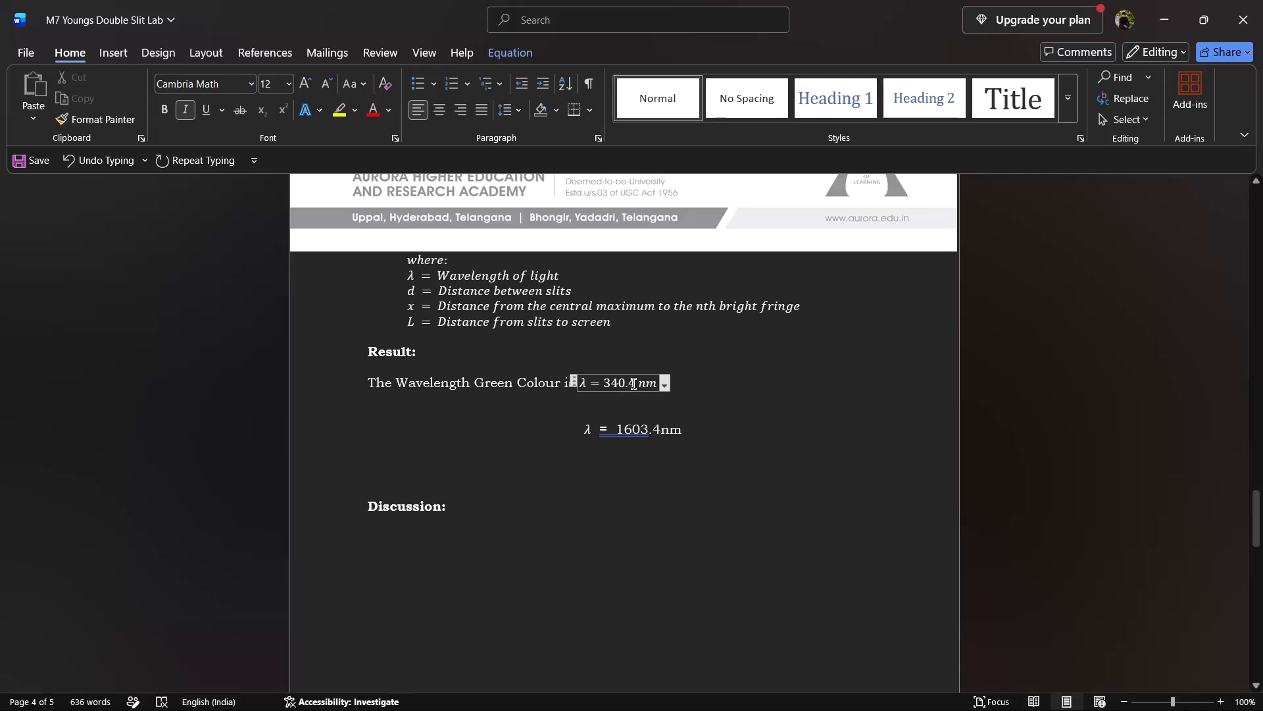
Expand the green colour wavelength equation in the Result section to the bracketed sum λ = (340.4 + 603.3 + 659.7) nm.
{"action": "left_click", "coordinate": [635, 382]}
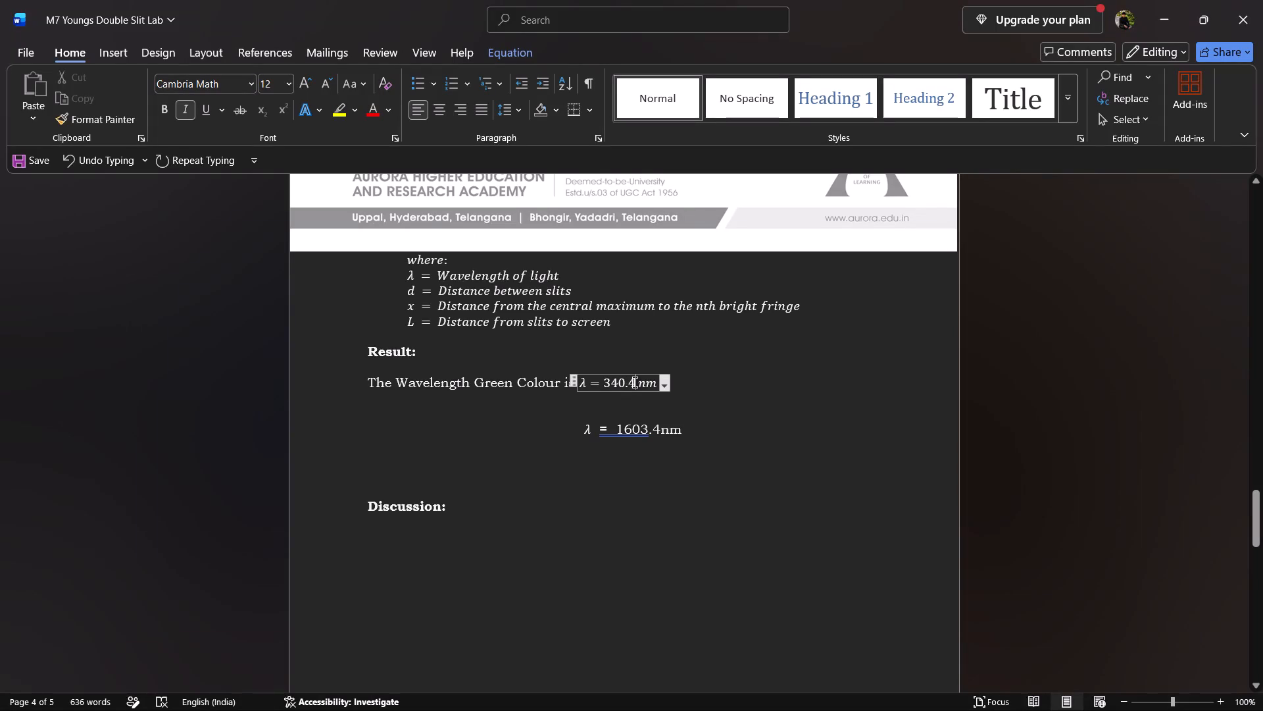
{"action": "left_click", "coordinate": [601, 381]}
{"action": "key", "text": "shift+parenleft"}
{"action": "key", "text": "Right"}
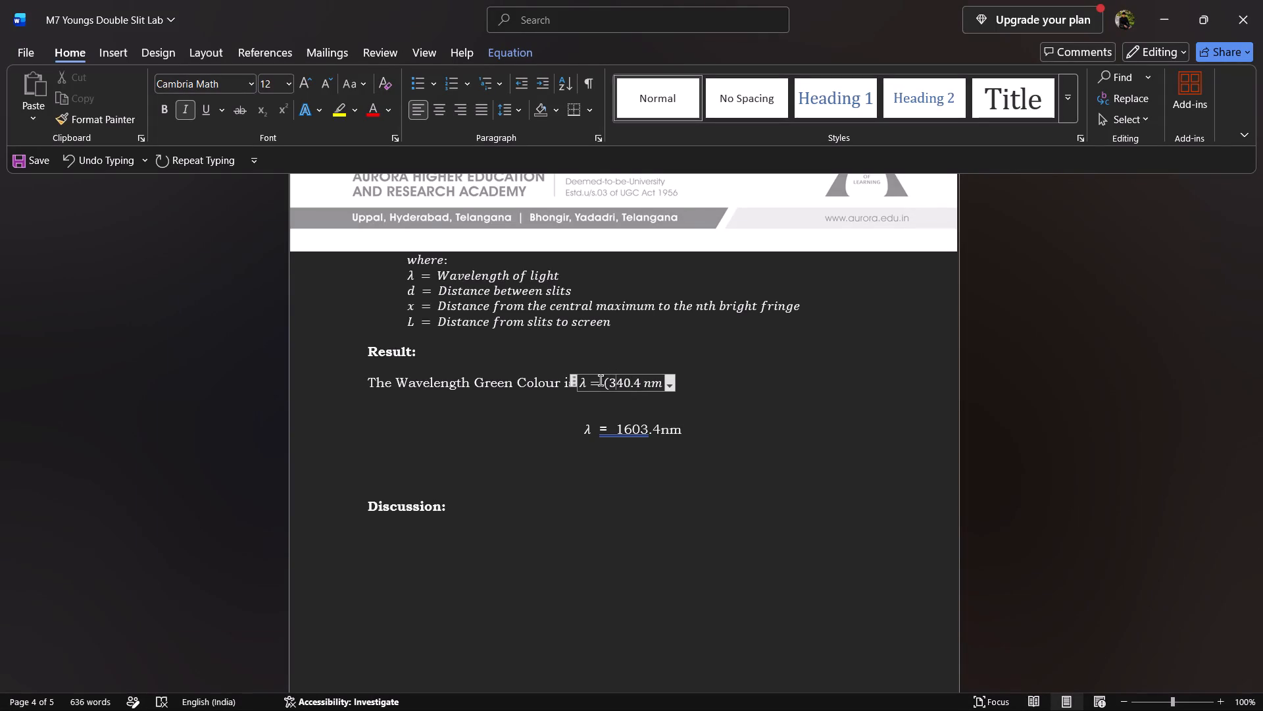
{"action": "key", "text": "Right"}
{"action": "key", "text": "Right"}
{"action": "key", "text": "Right"}
{"action": "key", "text": "Right"}
{"action": "key", "text": "shift+plus"}
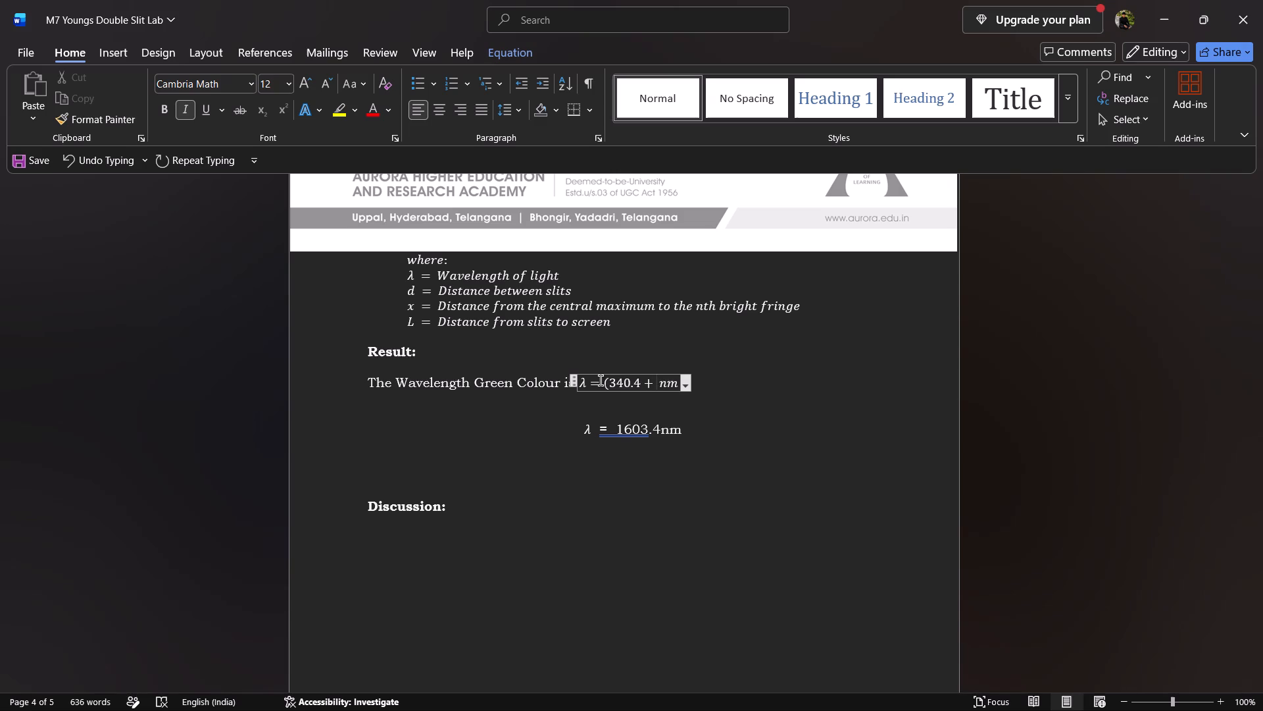
{"action": "type", "text": "60"}
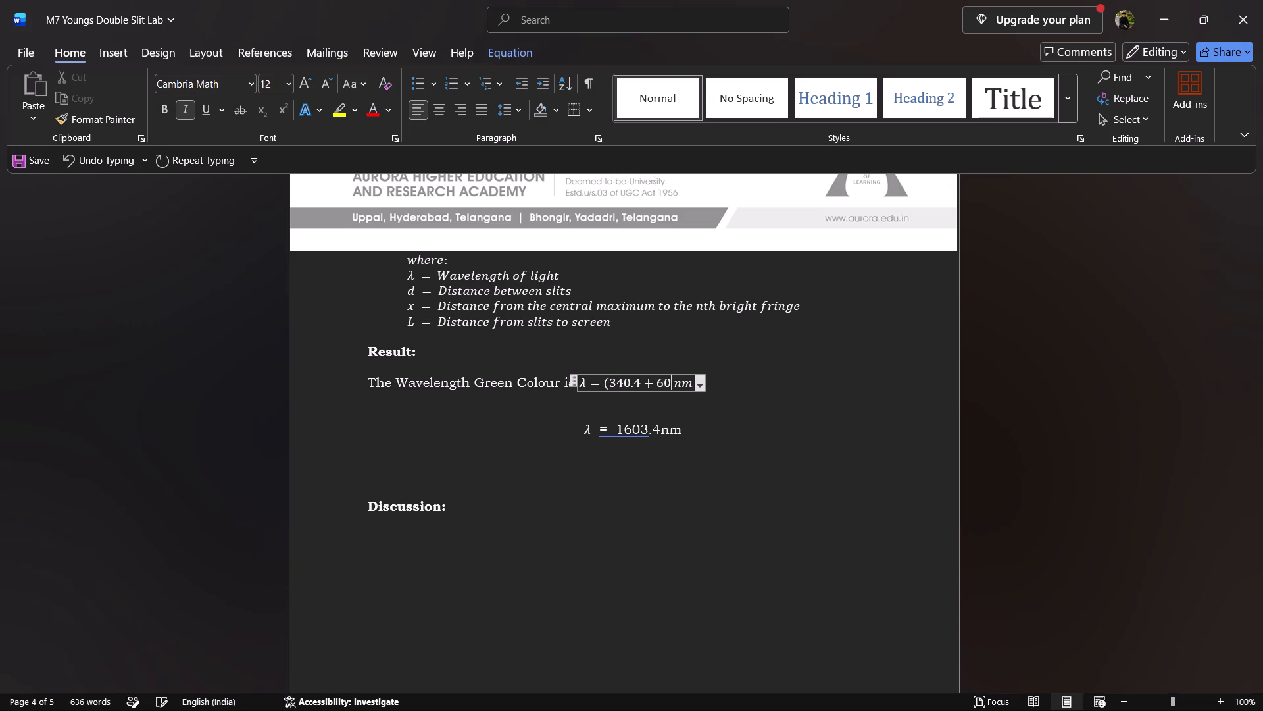
{"action": "type", "text": "3.3"}
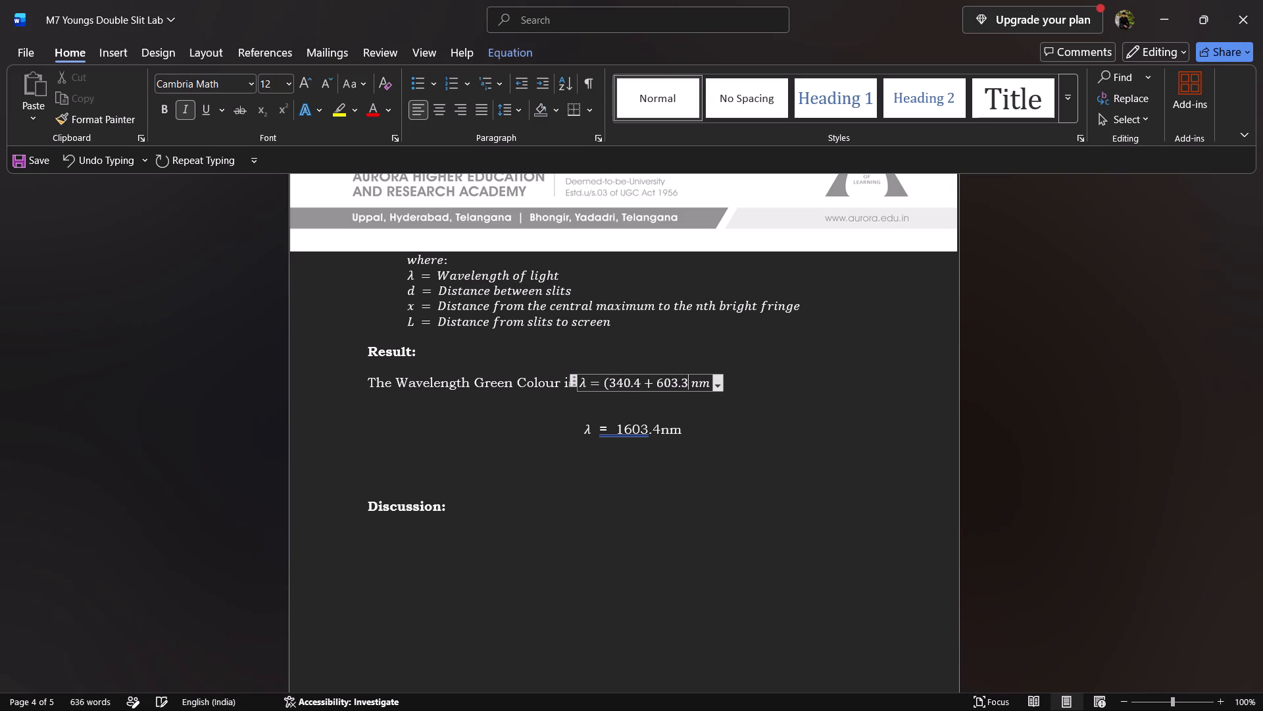
{"action": "key", "text": "shift+plus"}
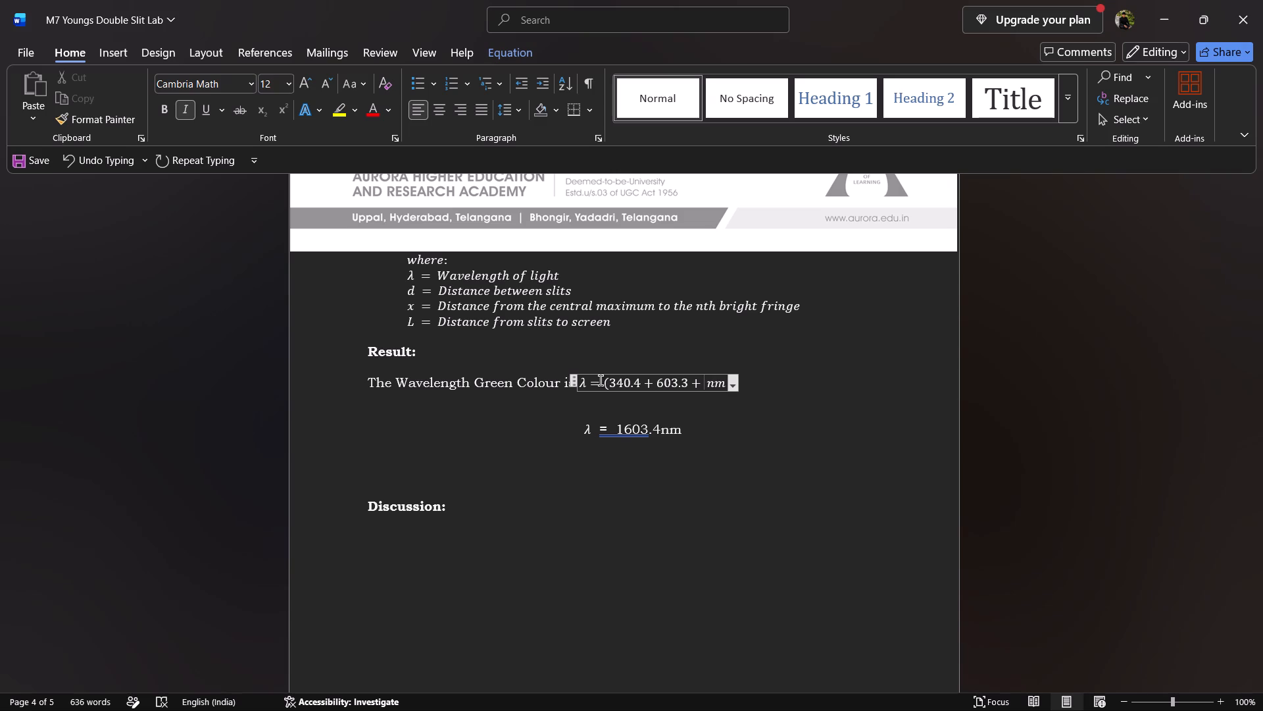
{"action": "type", "text": "659.7"}
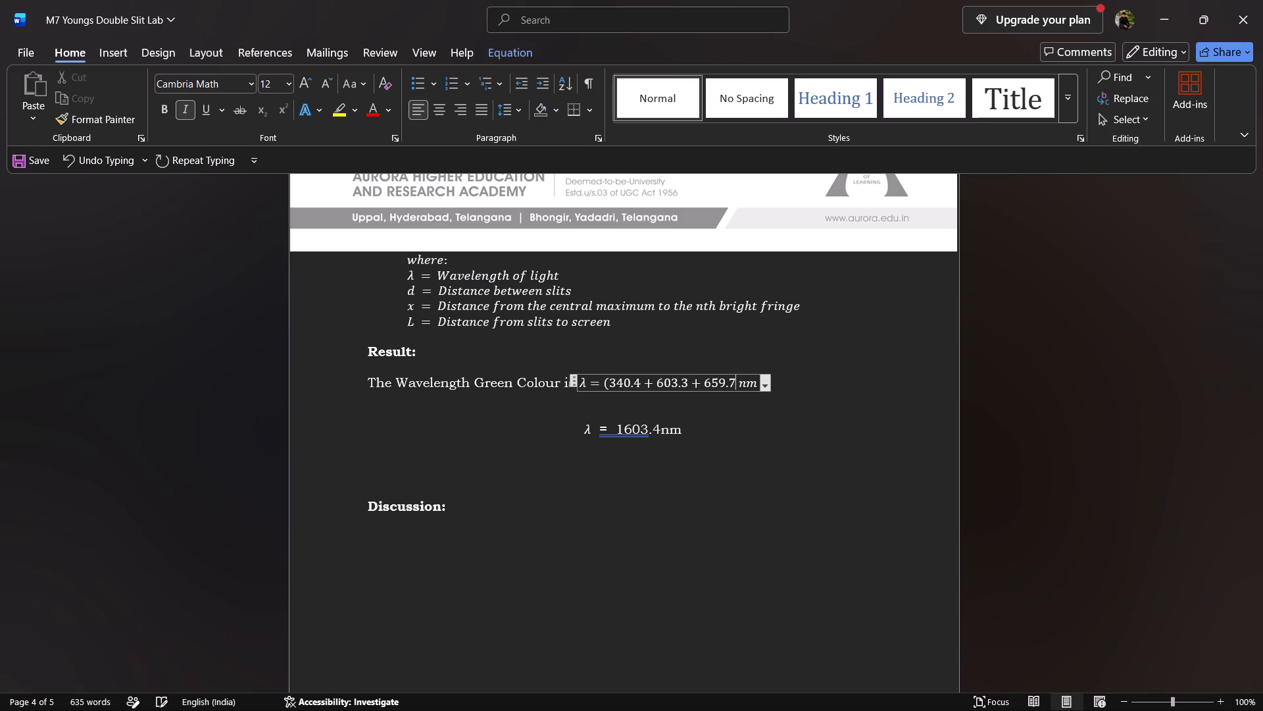
{"action": "key", "text": "shift+parenright"}
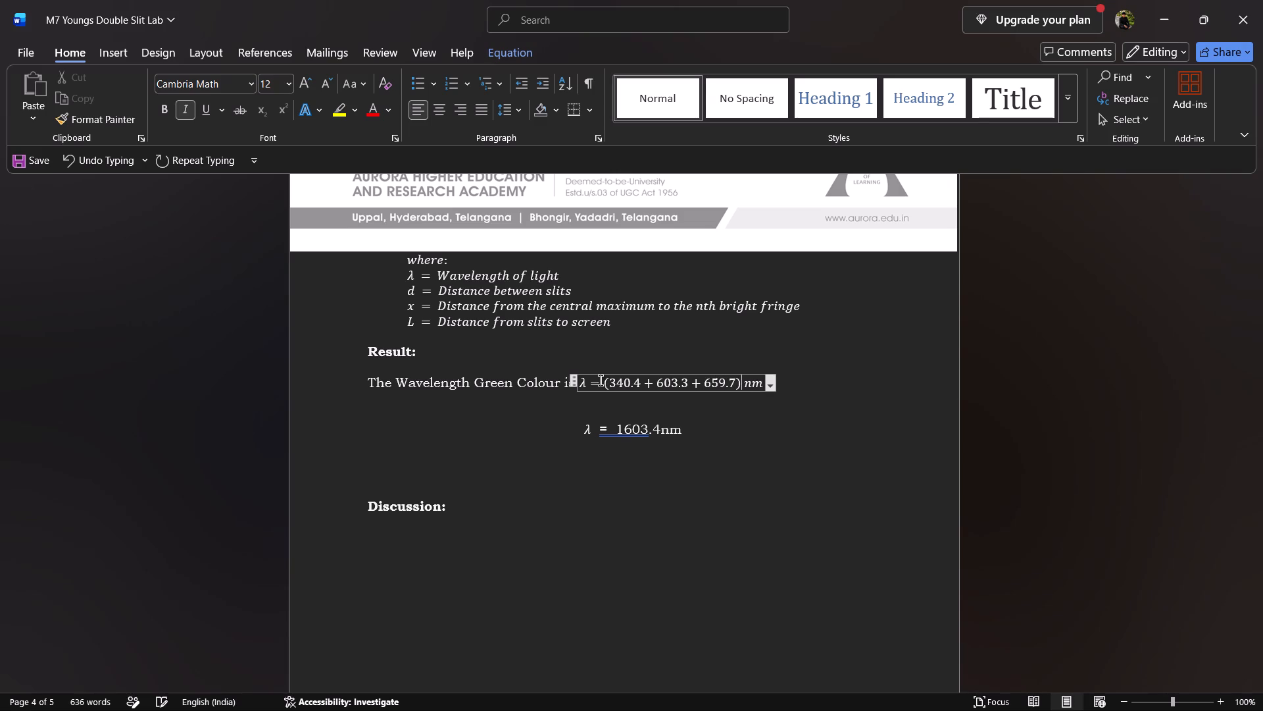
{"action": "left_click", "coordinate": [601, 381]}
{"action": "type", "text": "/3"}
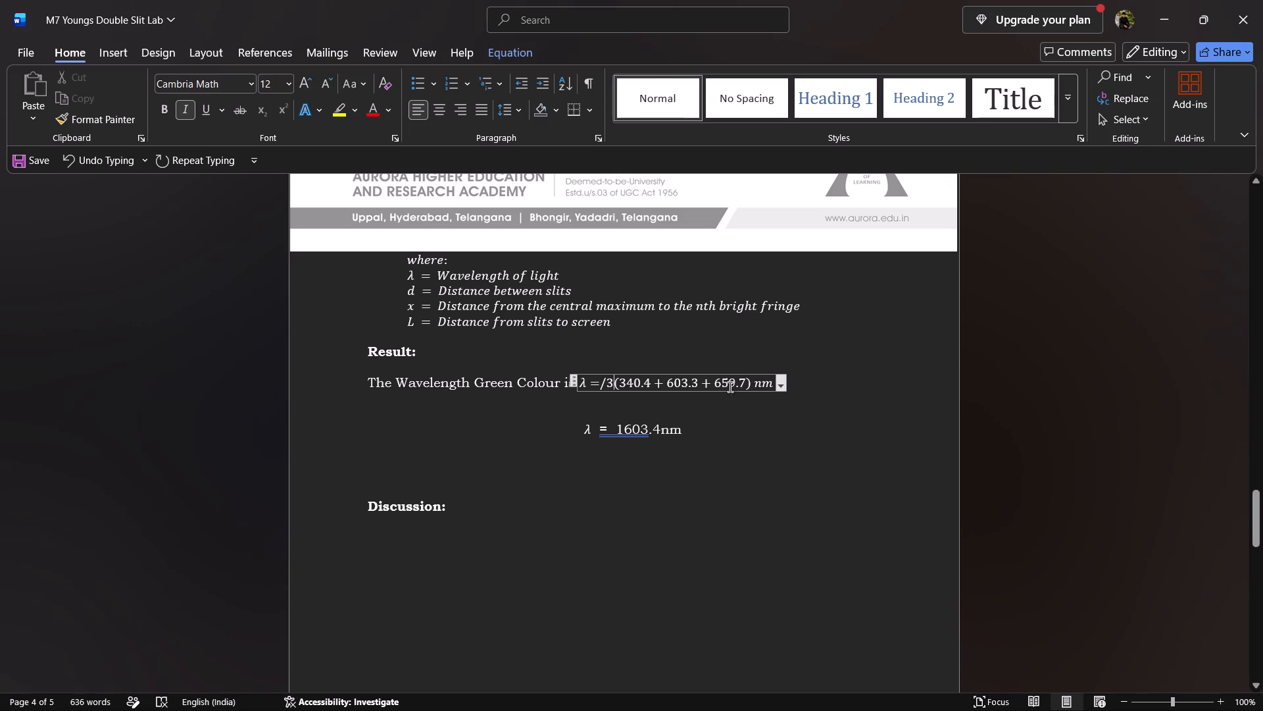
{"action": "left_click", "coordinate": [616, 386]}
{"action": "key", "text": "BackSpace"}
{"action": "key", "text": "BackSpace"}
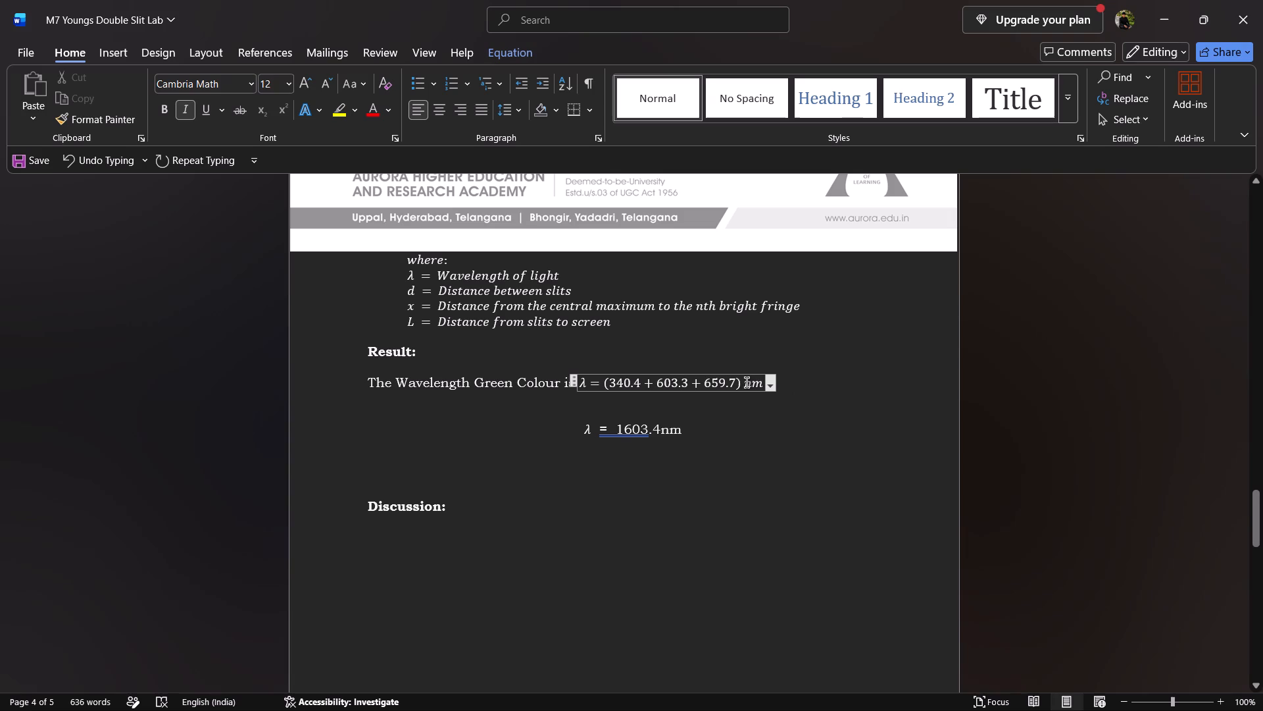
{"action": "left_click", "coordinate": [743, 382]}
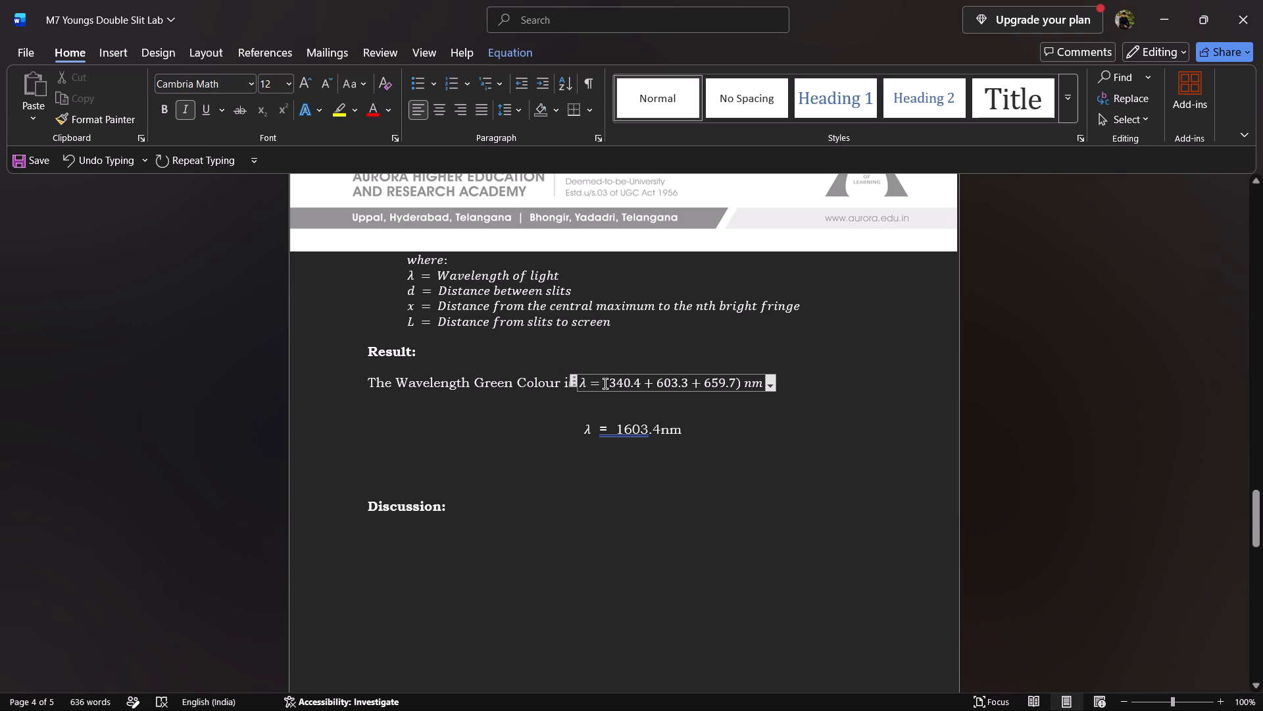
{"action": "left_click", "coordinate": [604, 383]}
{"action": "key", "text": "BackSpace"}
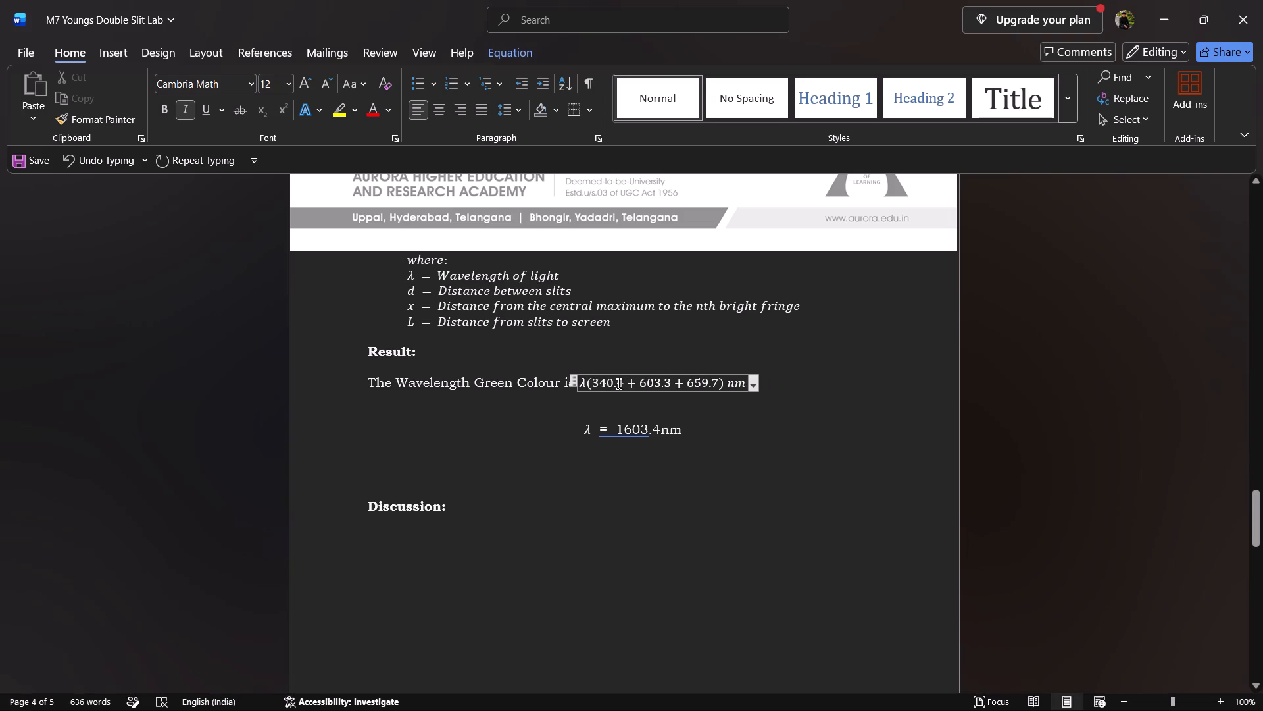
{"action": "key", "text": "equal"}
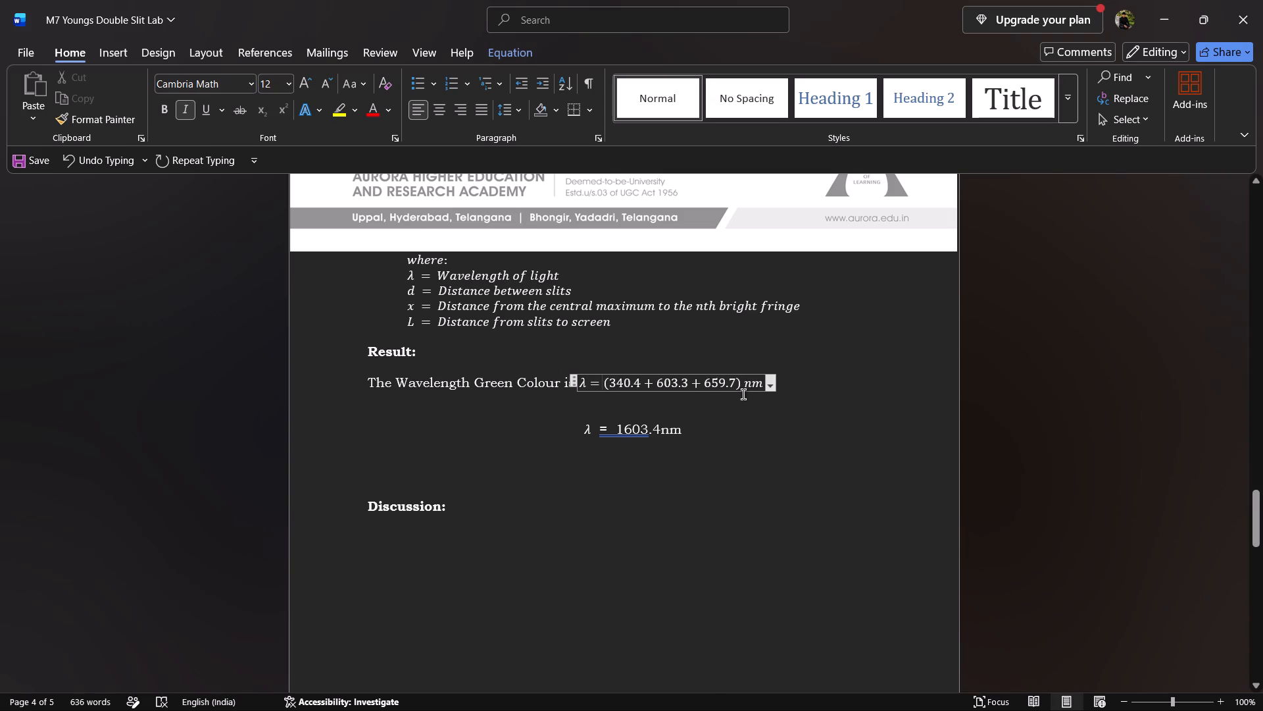
Insert /3 after the closing bracket of the sum in the green colour wavelength equation, before nm.
{"action": "left_click", "coordinate": [743, 387]}
{"action": "key", "text": "slash"}
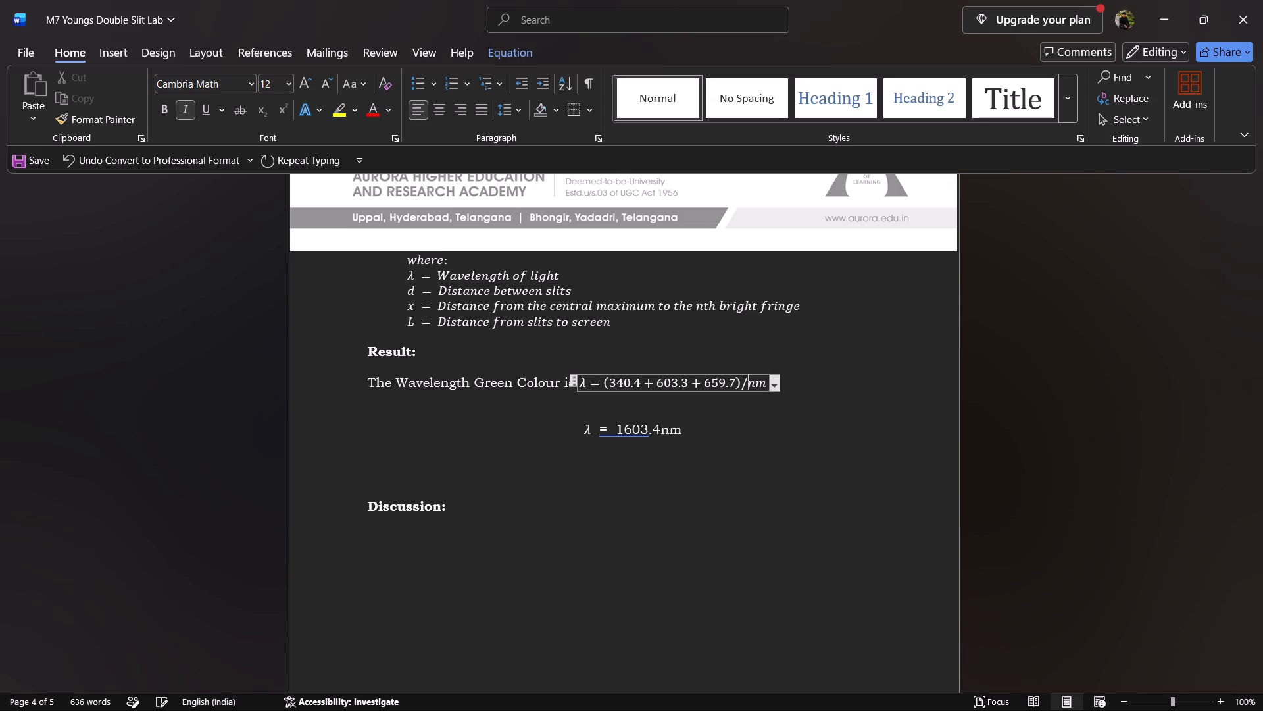
{"action": "key", "text": "3"}
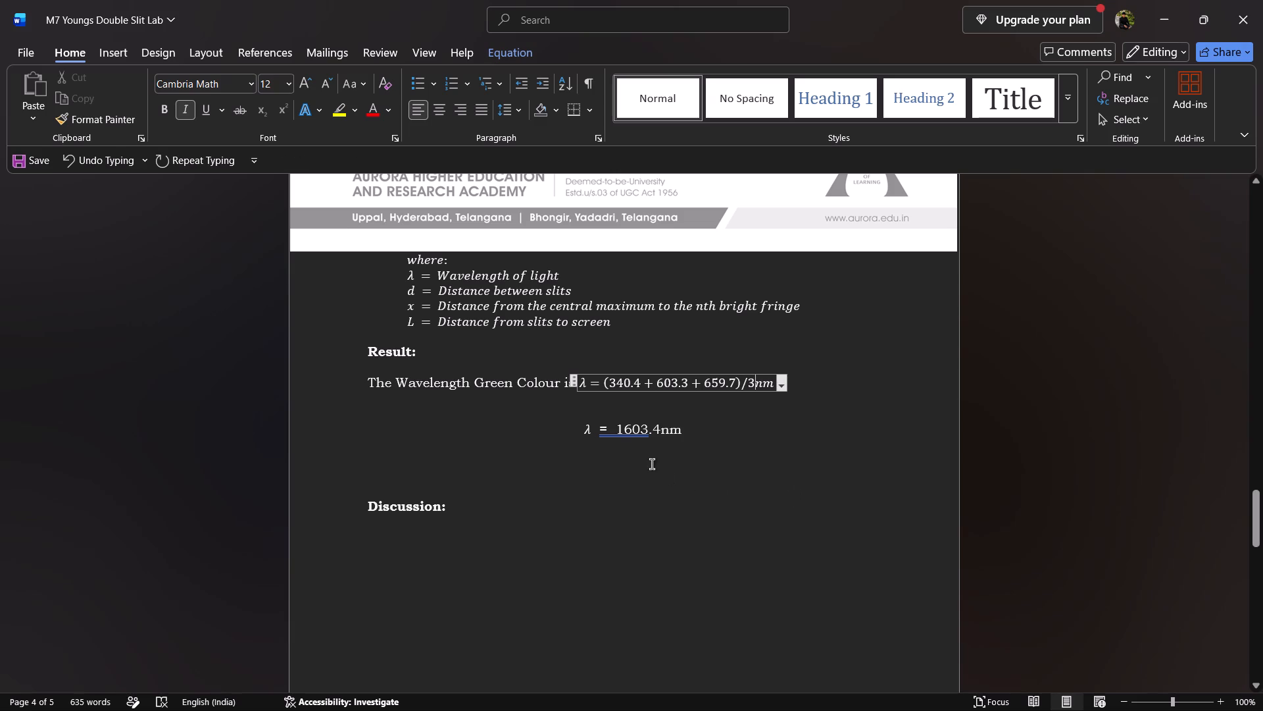
Replace the value in the λ line below the green colour equation with 534.46, keeping nm.
{"action": "left_click", "coordinate": [662, 429]}
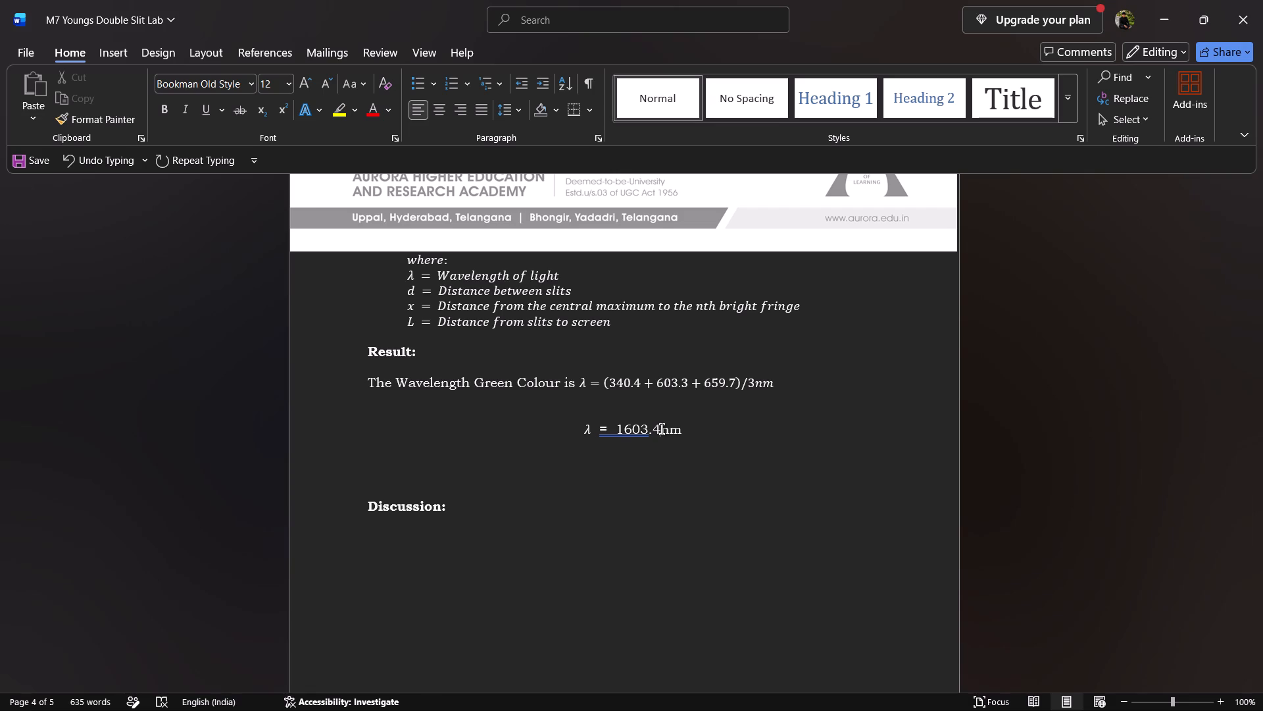
{"action": "key", "text": "BackSpace"}
{"action": "key", "text": "BackSpace"}
{"action": "key", "text": "BackSpace"}
{"action": "key", "text": "BackSpace"}
{"action": "key", "text": "BackSpace"}
{"action": "key", "text": "BackSpace"}
{"action": "key", "text": "5"}
{"action": "type", "text": "34.46"}
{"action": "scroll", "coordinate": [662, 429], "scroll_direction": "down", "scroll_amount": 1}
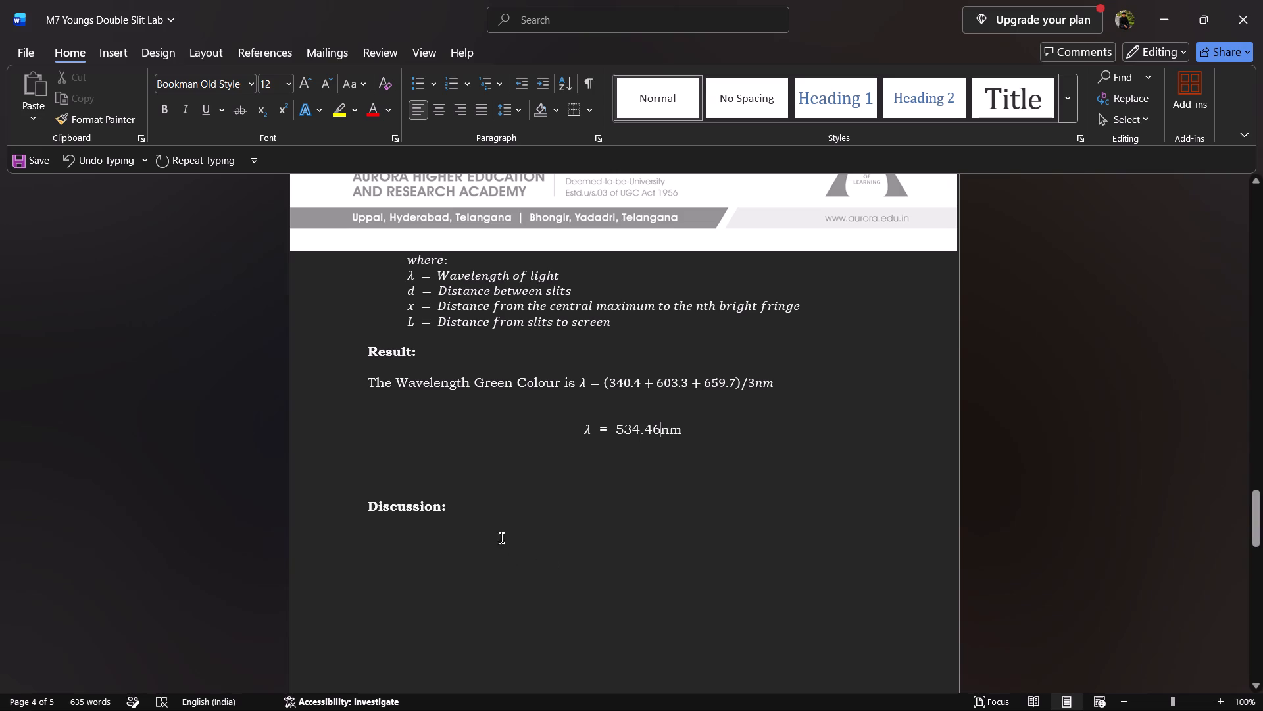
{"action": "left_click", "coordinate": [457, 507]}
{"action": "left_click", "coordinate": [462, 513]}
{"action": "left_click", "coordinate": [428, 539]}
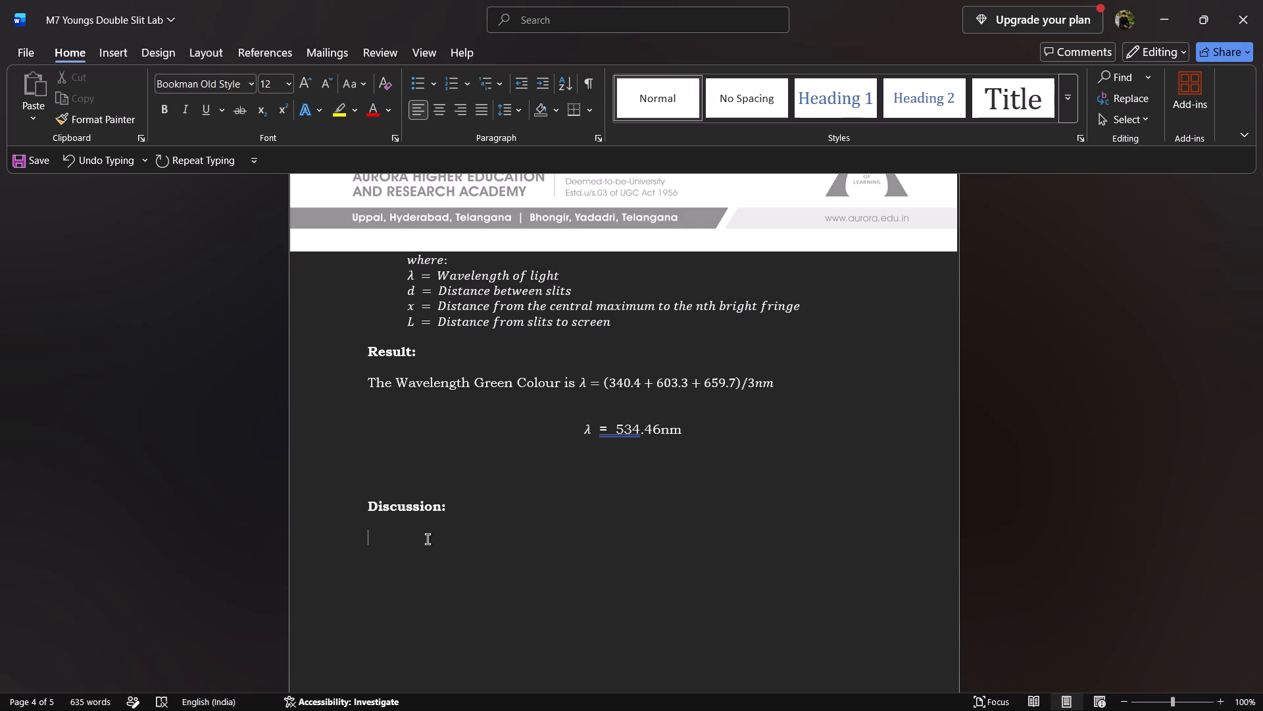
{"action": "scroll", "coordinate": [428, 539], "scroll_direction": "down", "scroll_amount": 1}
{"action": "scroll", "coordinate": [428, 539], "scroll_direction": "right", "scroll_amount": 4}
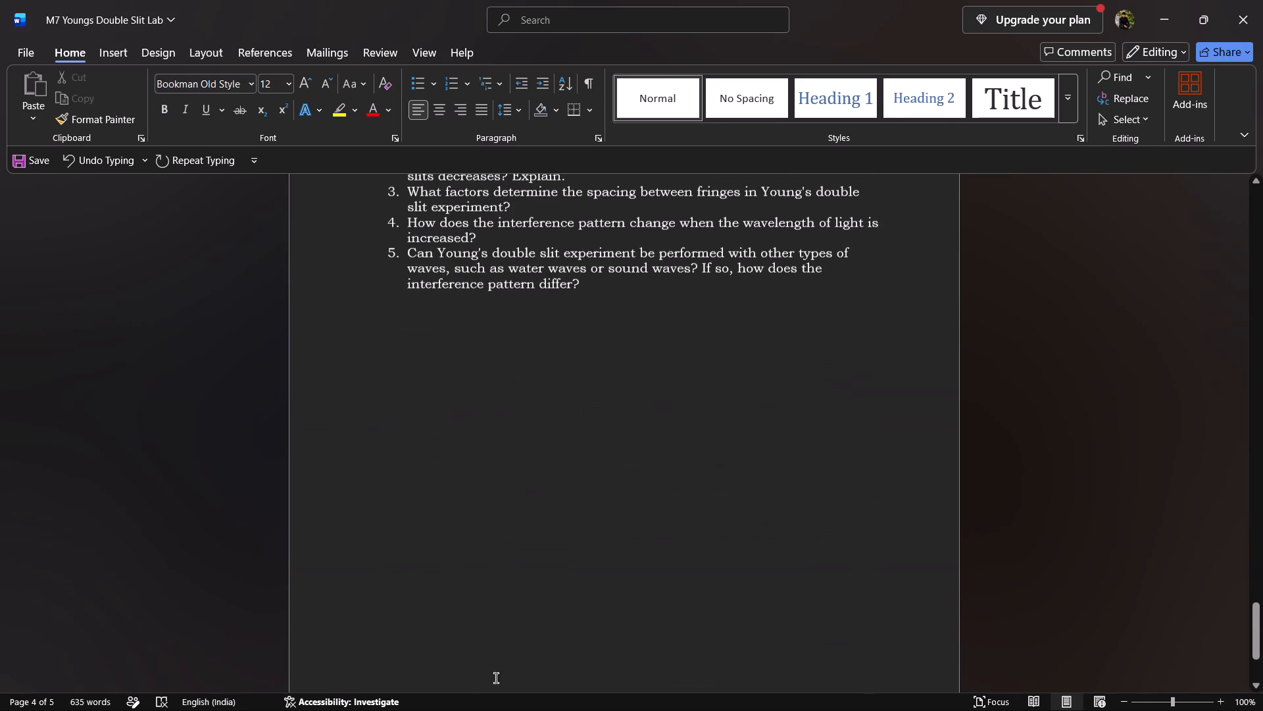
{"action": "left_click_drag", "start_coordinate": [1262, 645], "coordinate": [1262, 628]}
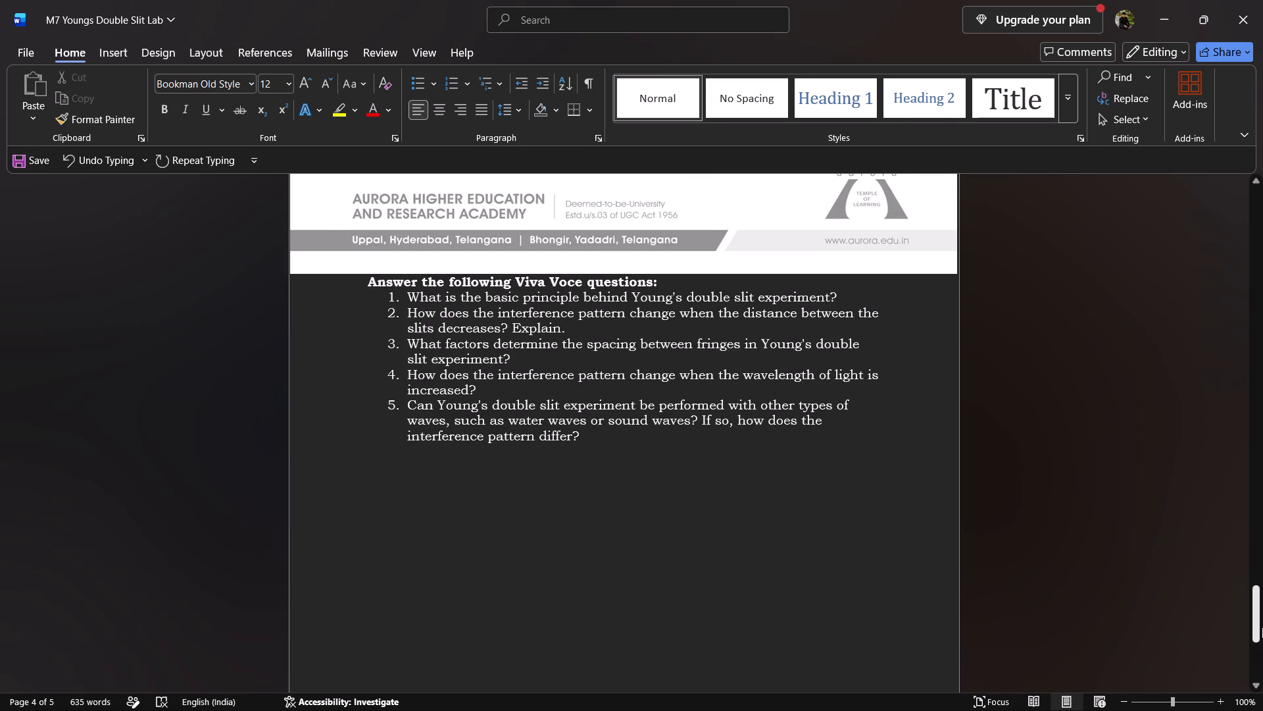
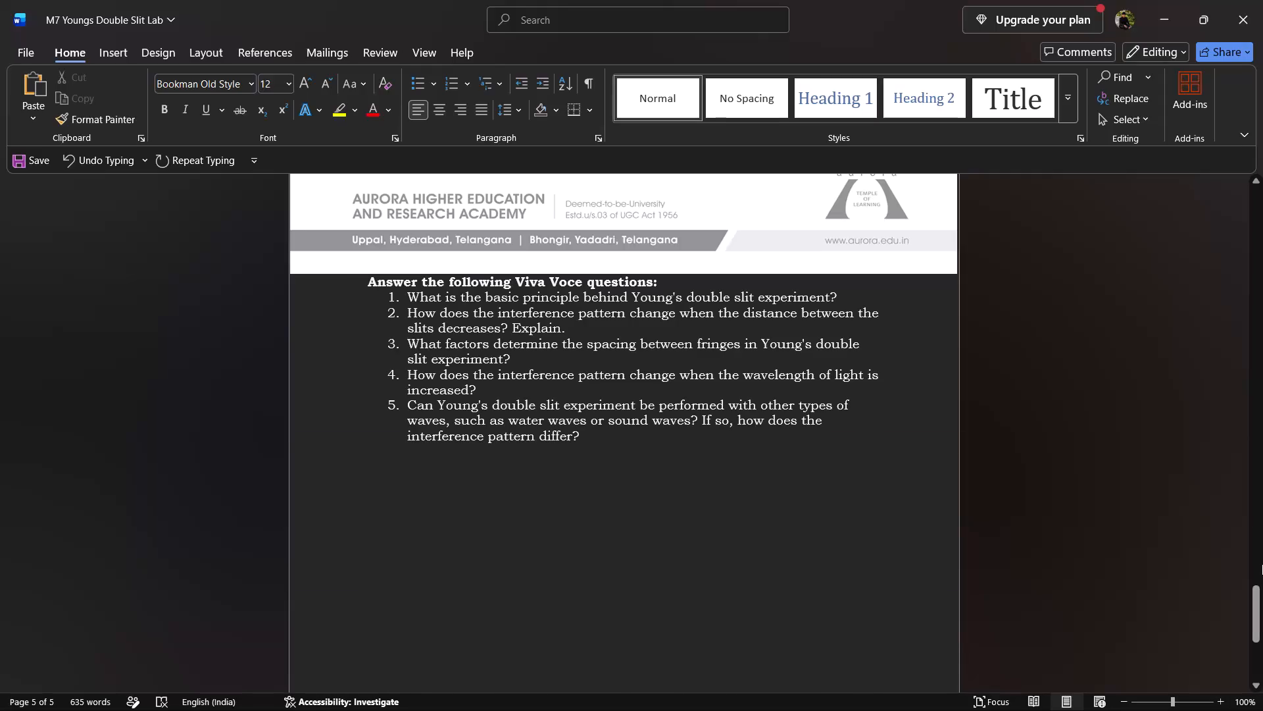
Paste the copied discussion and conclusion text below the Discussion heading of the lab report.
{"action": "left_click_drag", "start_coordinate": [1262, 565], "coordinate": [333, 198]}
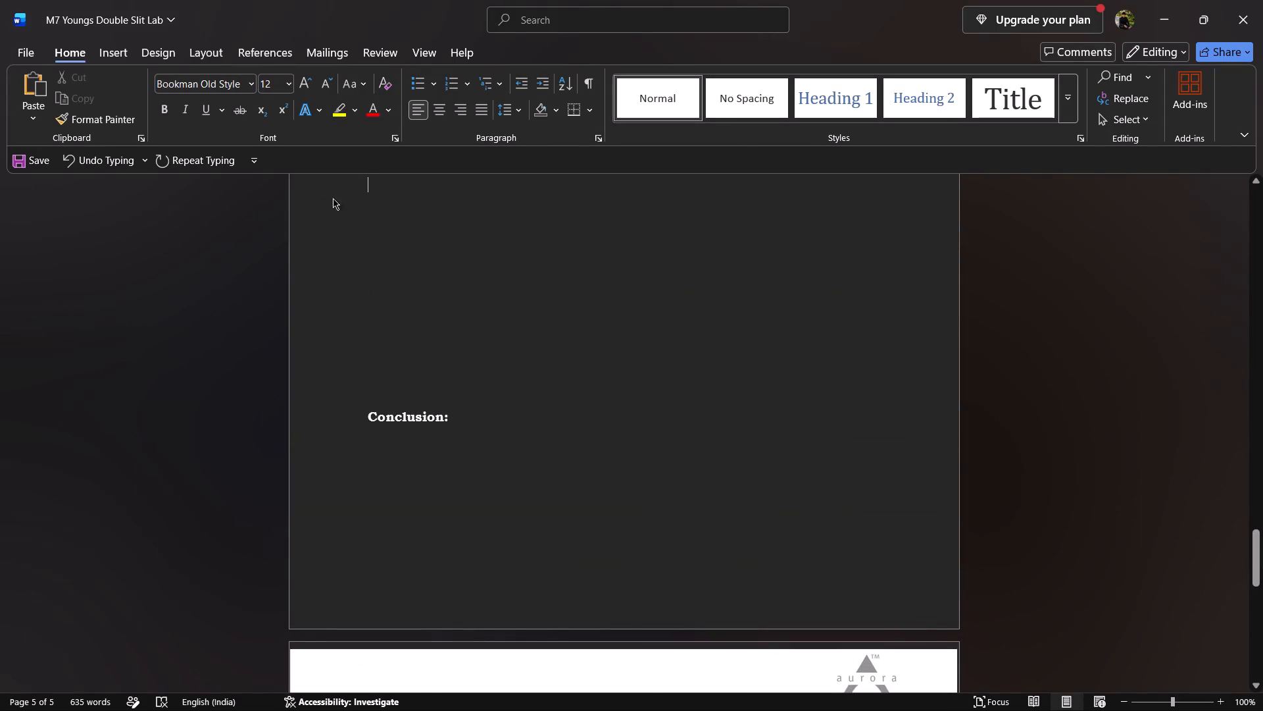
{"action": "left_click_drag", "start_coordinate": [333, 198], "coordinate": [370, 190]}
{"action": "left_click", "coordinate": [370, 190]}
{"action": "key", "text": "ctrl+v"}
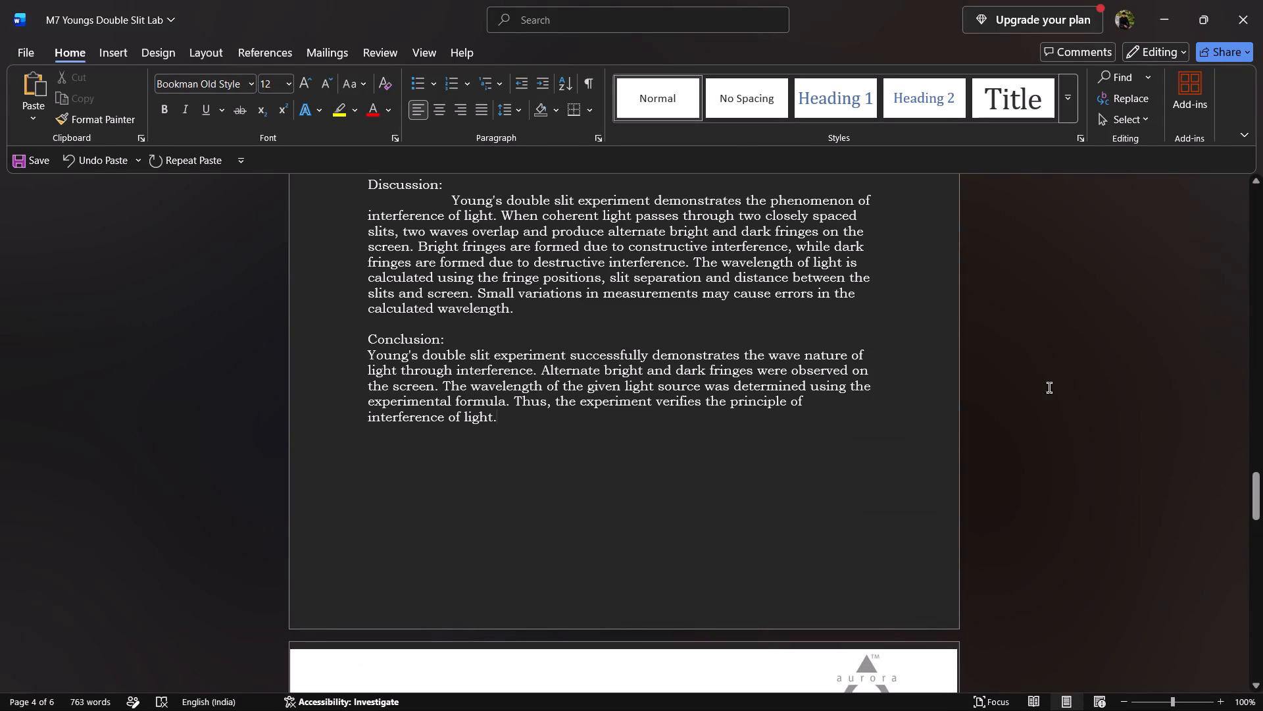
Delete the duplicate plain "Discussion:" label under the bold Discussion heading, keeping one blank line before the paragraph.
{"action": "left_click_drag", "start_coordinate": [1256, 503], "coordinate": [1254, 489]}
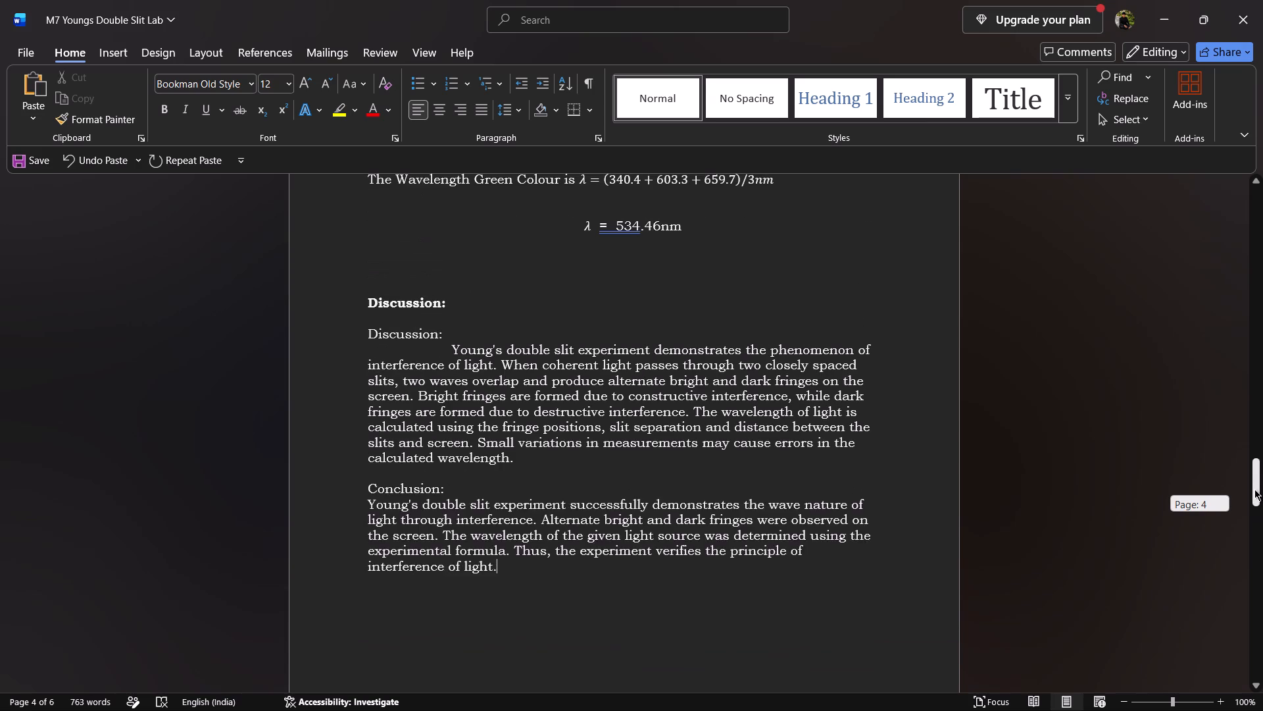
{"action": "left_click_drag", "start_coordinate": [1254, 489], "coordinate": [1254, 488]}
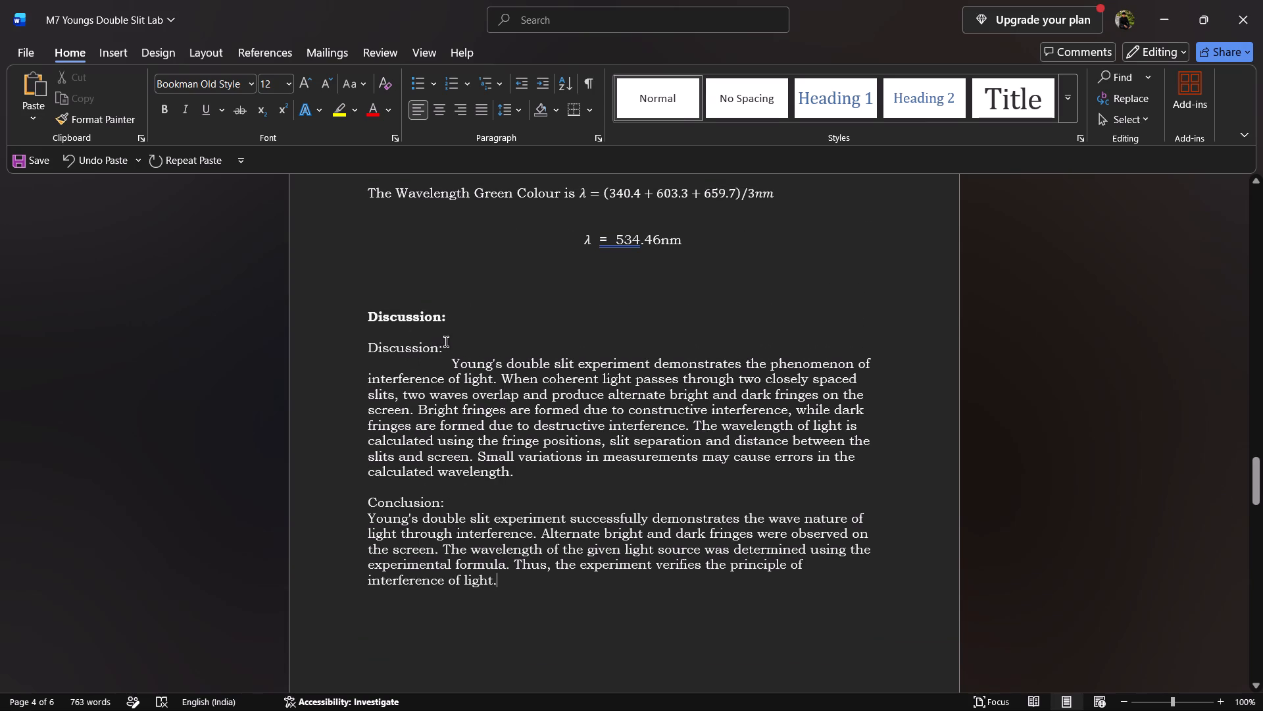
{"action": "left_click", "coordinate": [446, 342]}
{"action": "key", "text": "BackSpace"}
{"action": "key", "text": "BackSpace"}
{"action": "key", "text": "BackSpace"}
{"action": "key", "text": "BackSpace"}
{"action": "key", "text": "BackSpace"}
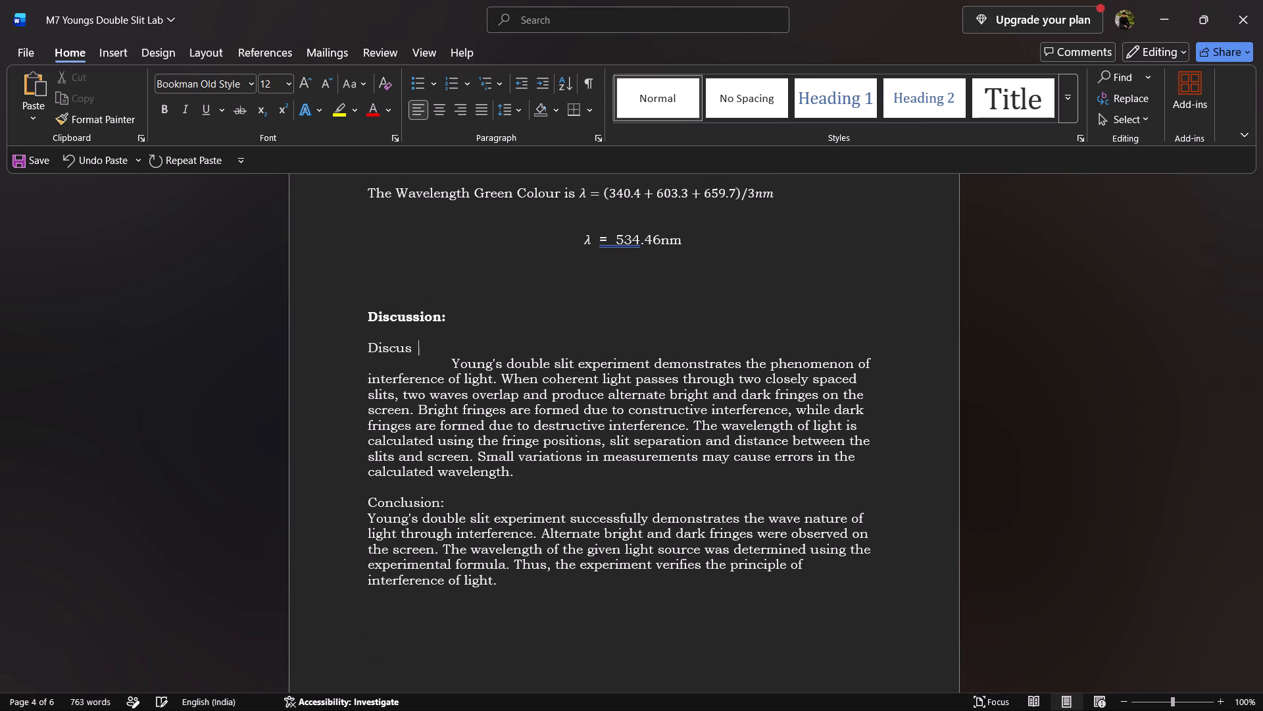
{"action": "key", "text": "BackSpace"}
{"action": "key", "text": "BackSpace"}
{"action": "key", "text": "BackSpace"}
{"action": "key", "text": "BackSpace"}
{"action": "key", "text": "BackSpace"}
{"action": "key", "text": "BackSpace"}
{"action": "key", "text": "BackSpace"}
{"action": "key", "text": "BackSpace"}
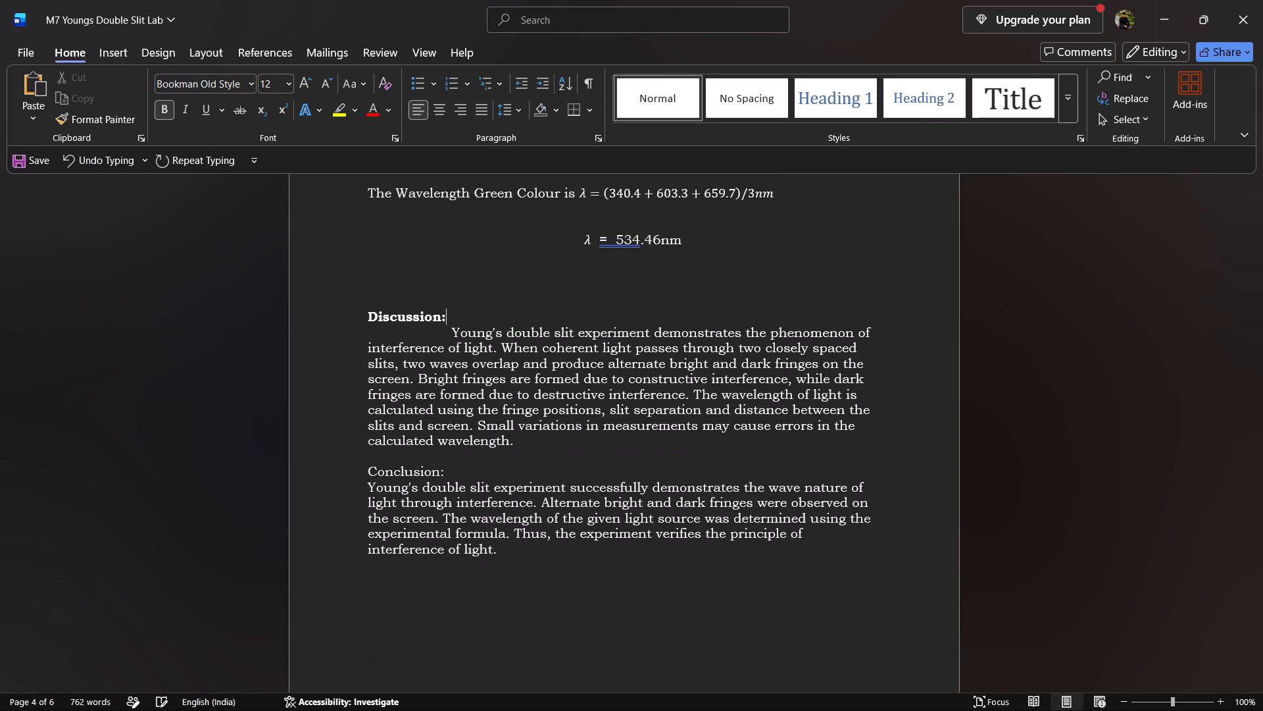
{"action": "key", "text": "Return"}
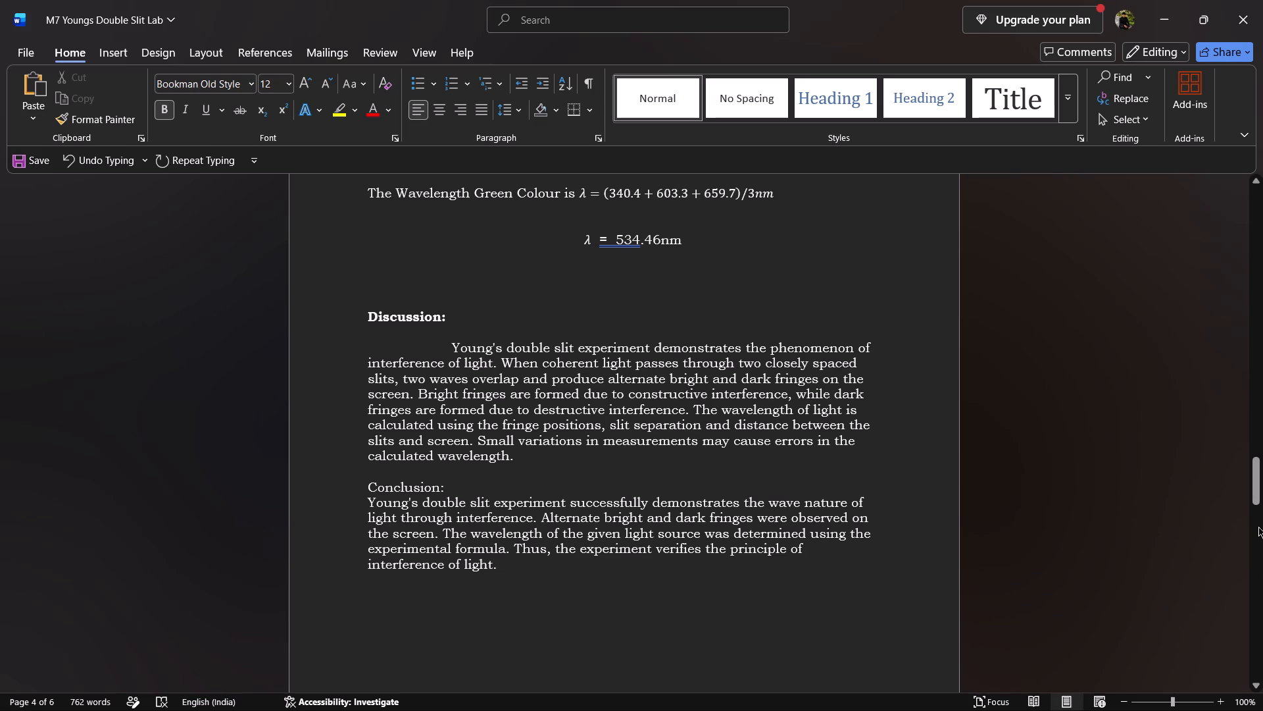
Move the plain "Conclusion:" label and its paragraph out of the Discussion section to just above the bold Conclusion heading, adding line breaks before them.
{"action": "left_click_drag", "start_coordinate": [1262, 493], "coordinate": [1262, 550]}
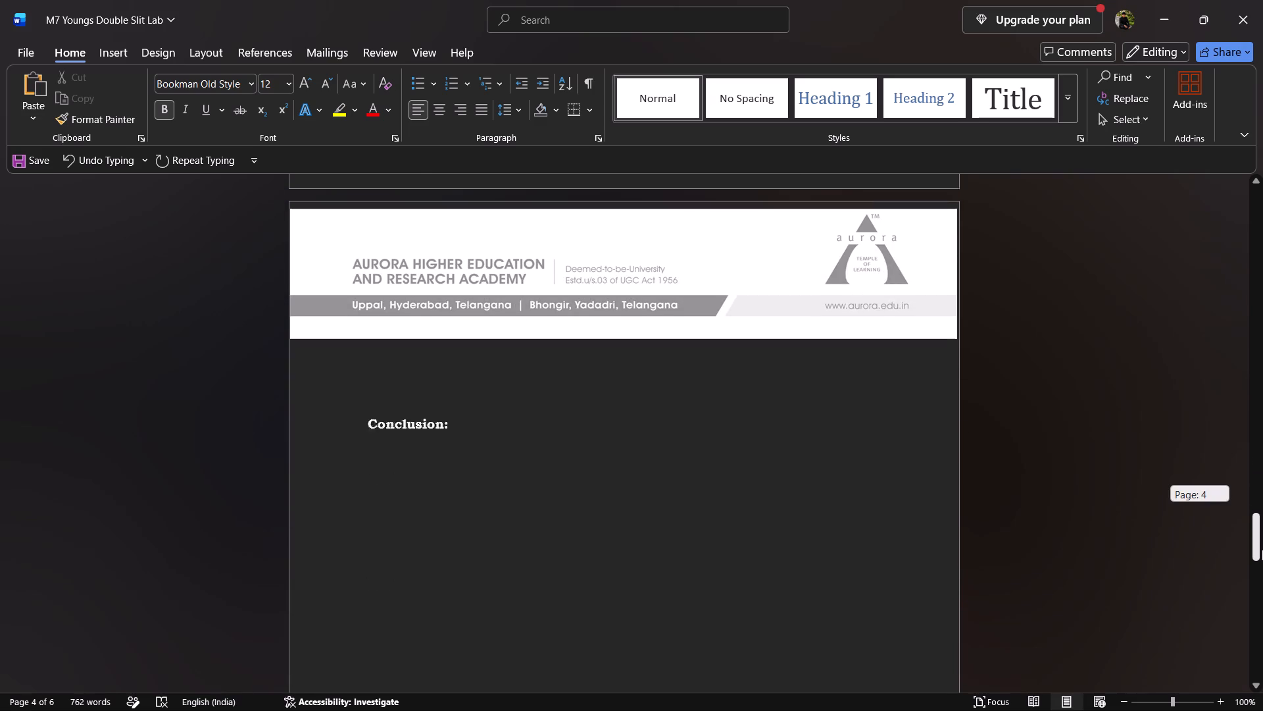
{"action": "left_click_drag", "start_coordinate": [1262, 550], "coordinate": [1262, 591]}
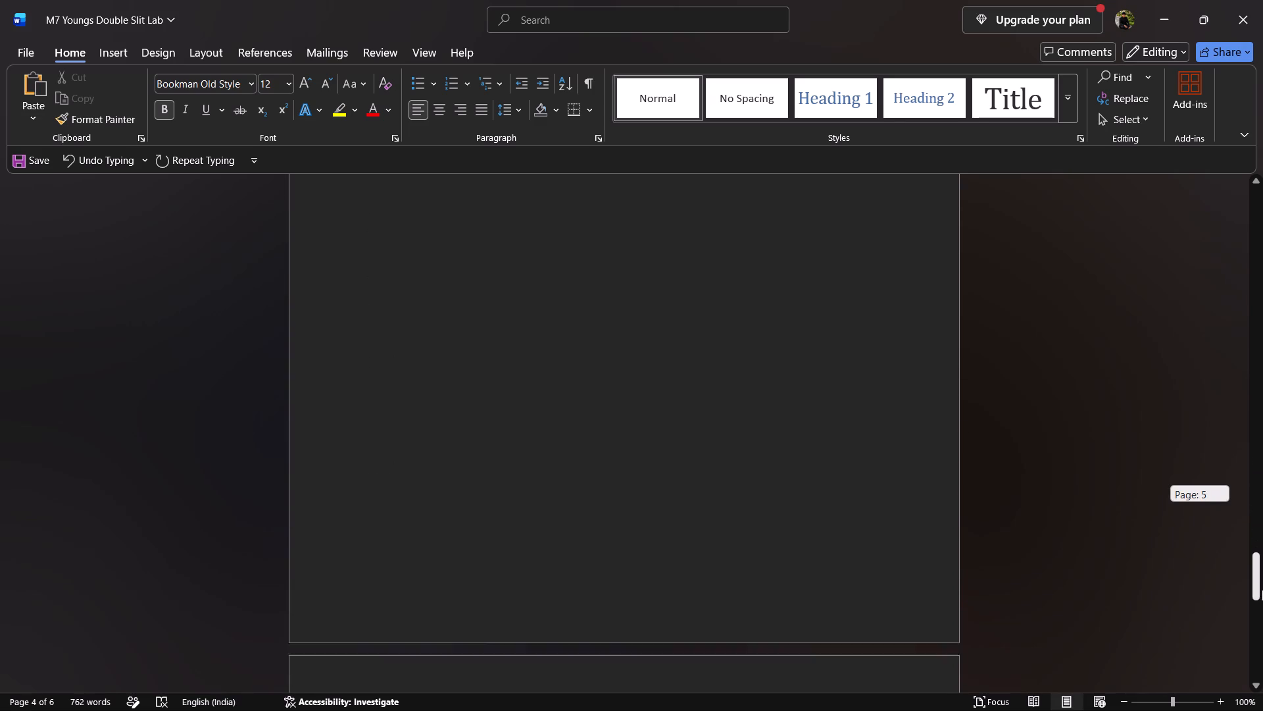
{"action": "left_click_drag", "start_coordinate": [1262, 591], "coordinate": [1262, 563]}
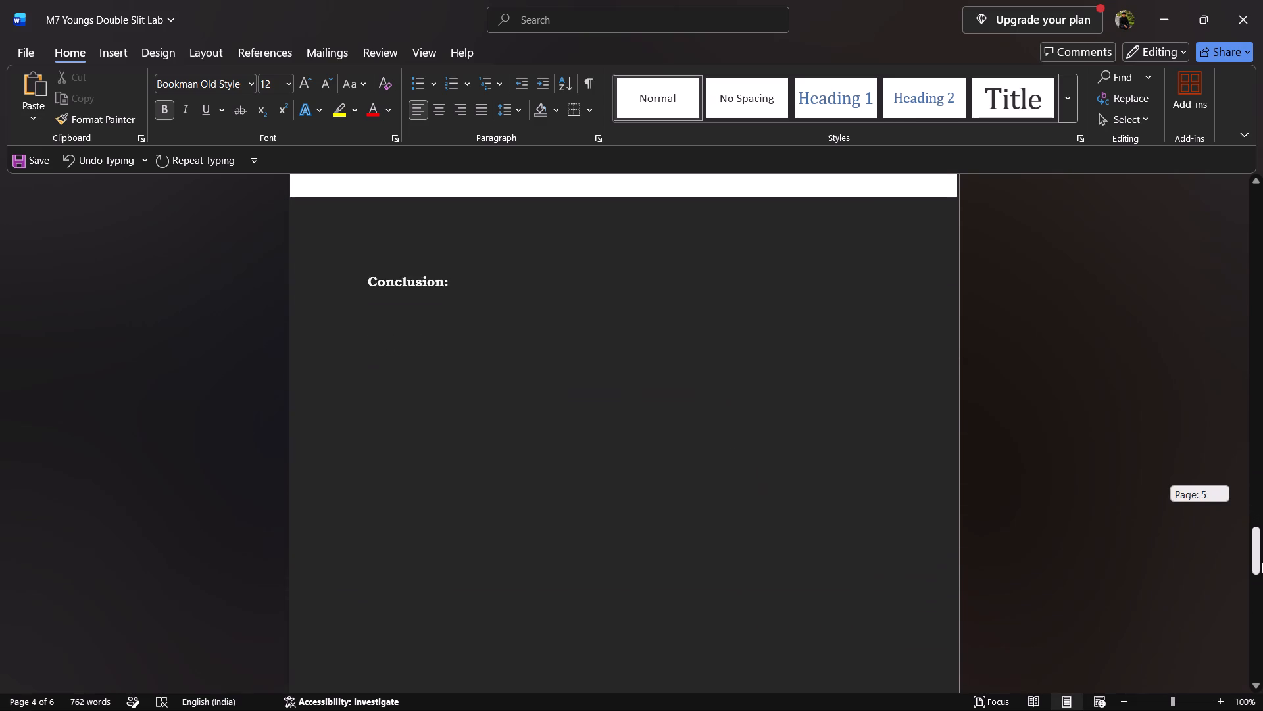
{"action": "left_click_drag", "start_coordinate": [1262, 563], "coordinate": [1262, 564]}
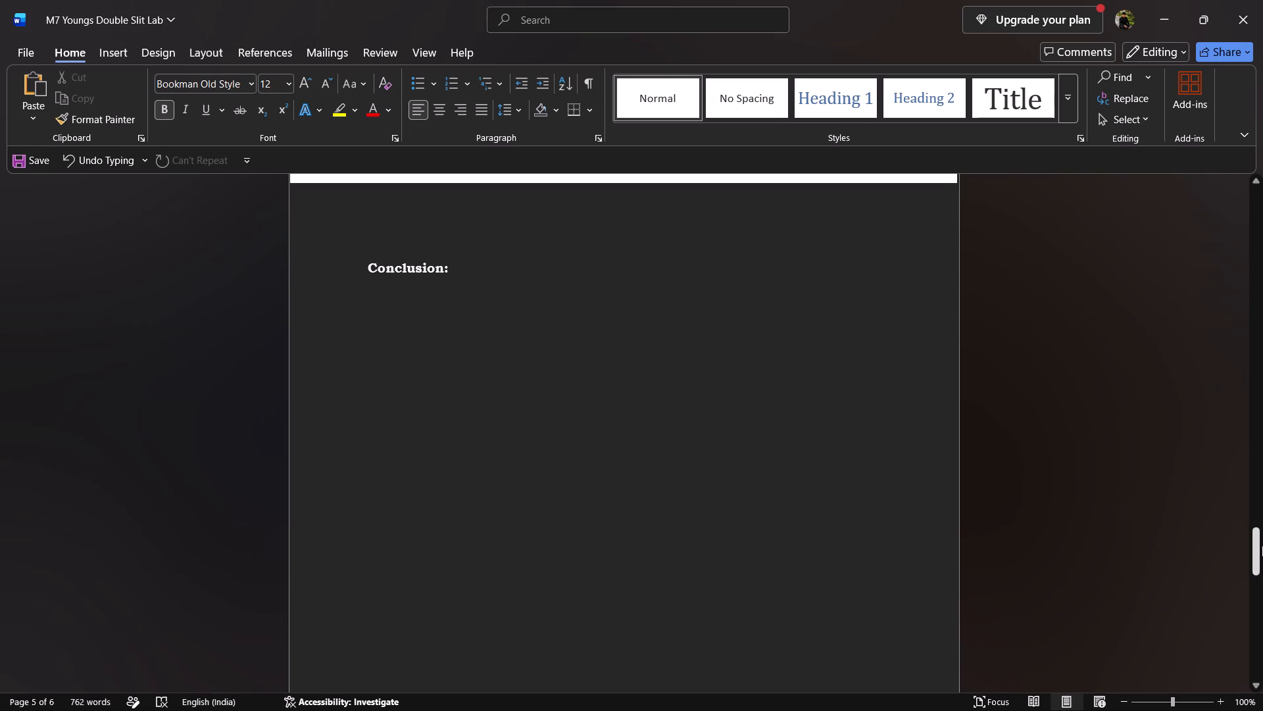
{"action": "left_click_drag", "start_coordinate": [1257, 562], "coordinate": [1262, 529]}
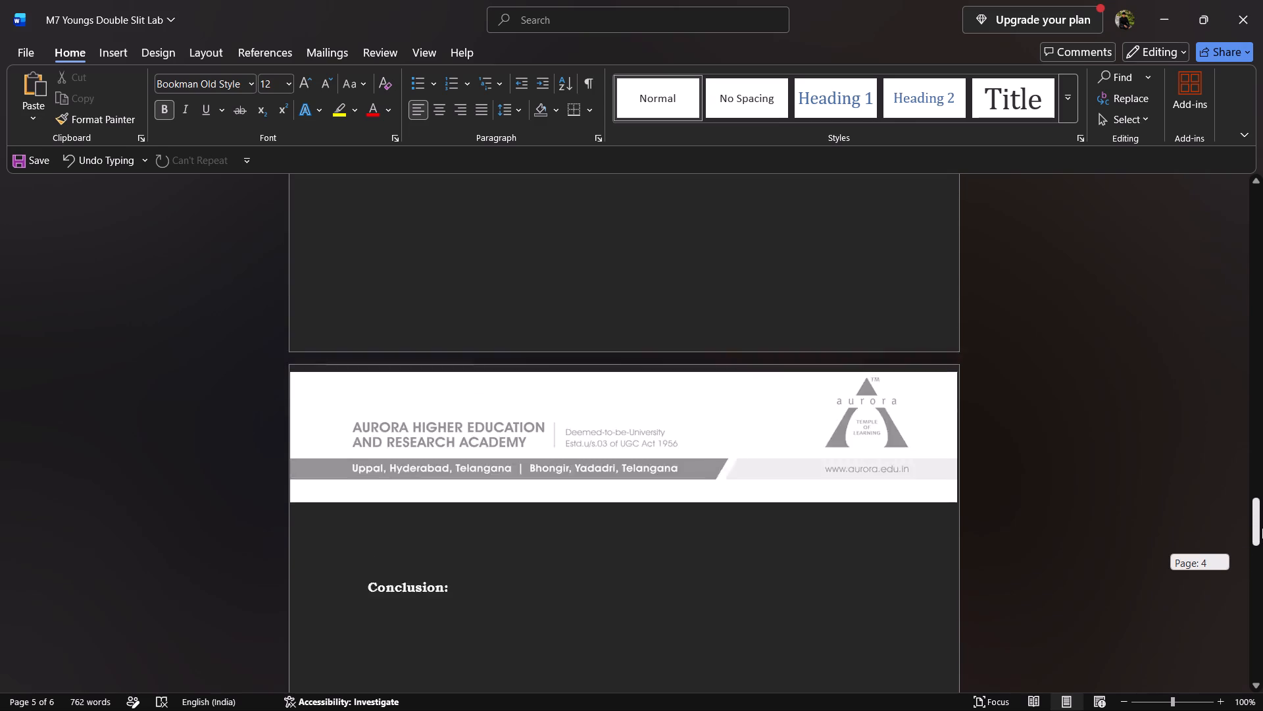
{"action": "left_click_drag", "start_coordinate": [1262, 529], "coordinate": [1262, 500]}
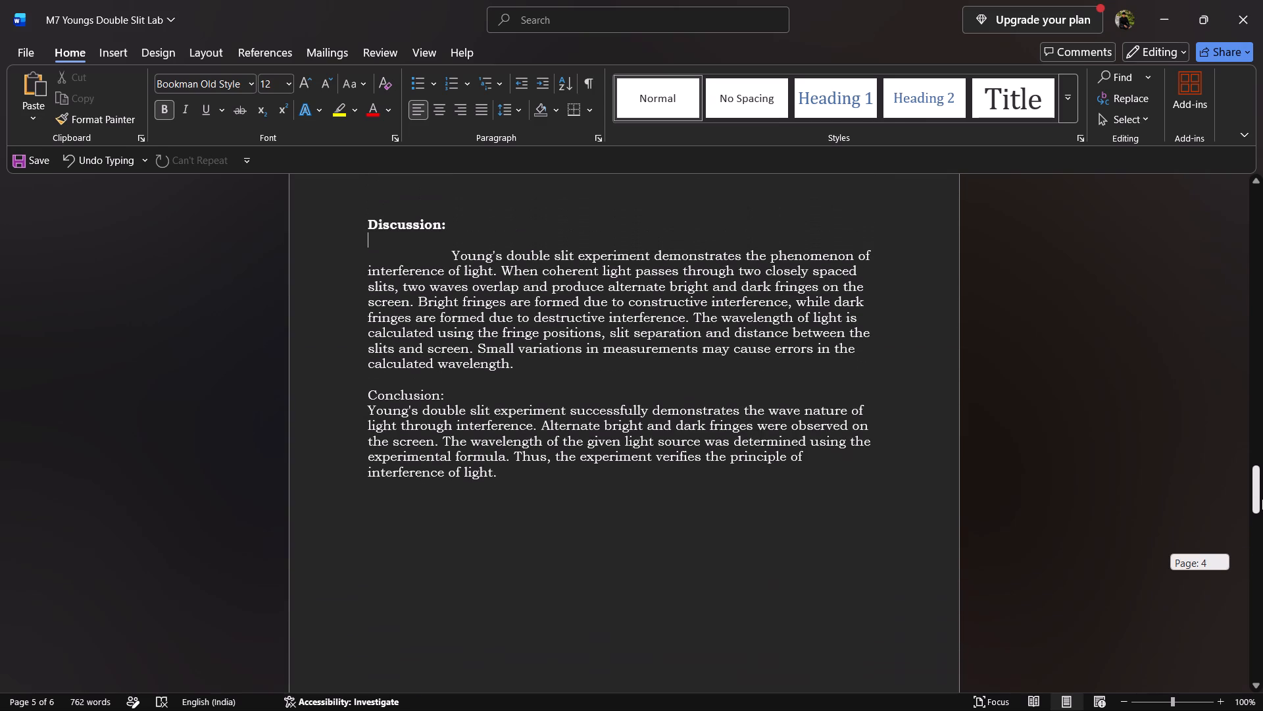
{"action": "left_click_drag", "start_coordinate": [1262, 500], "coordinate": [1262, 501]}
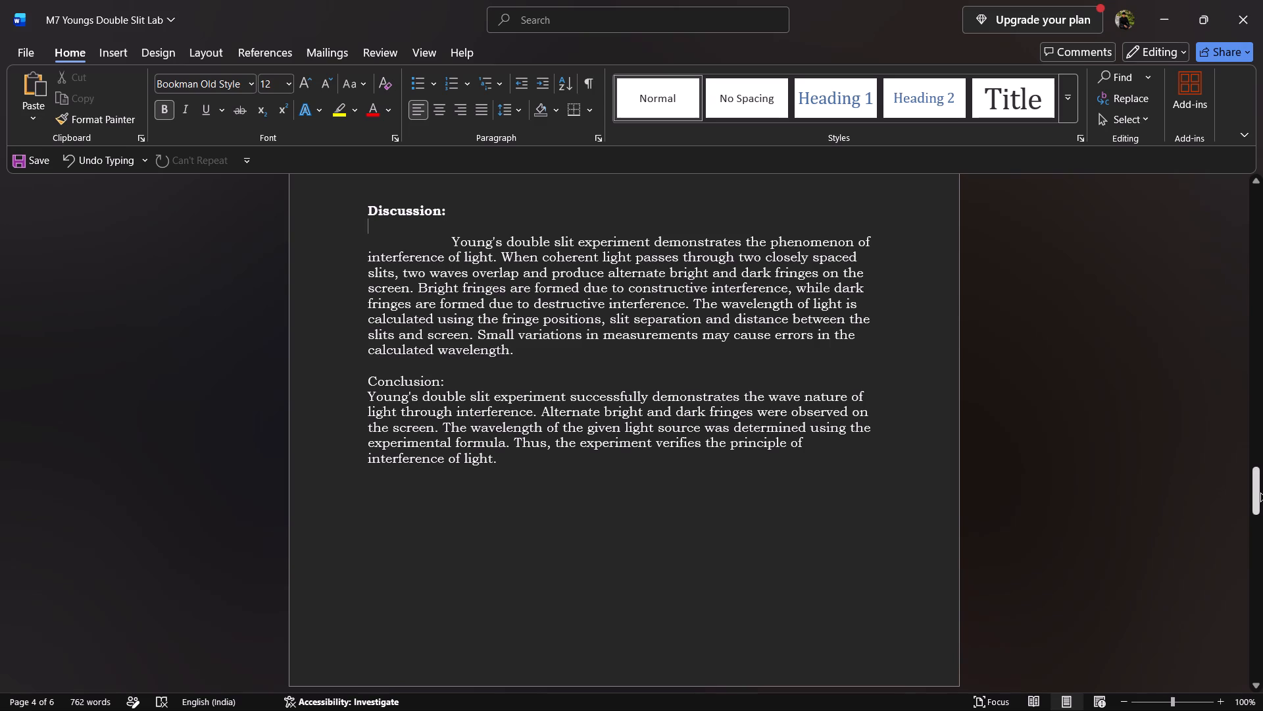
{"action": "left_click", "coordinate": [1260, 492]}
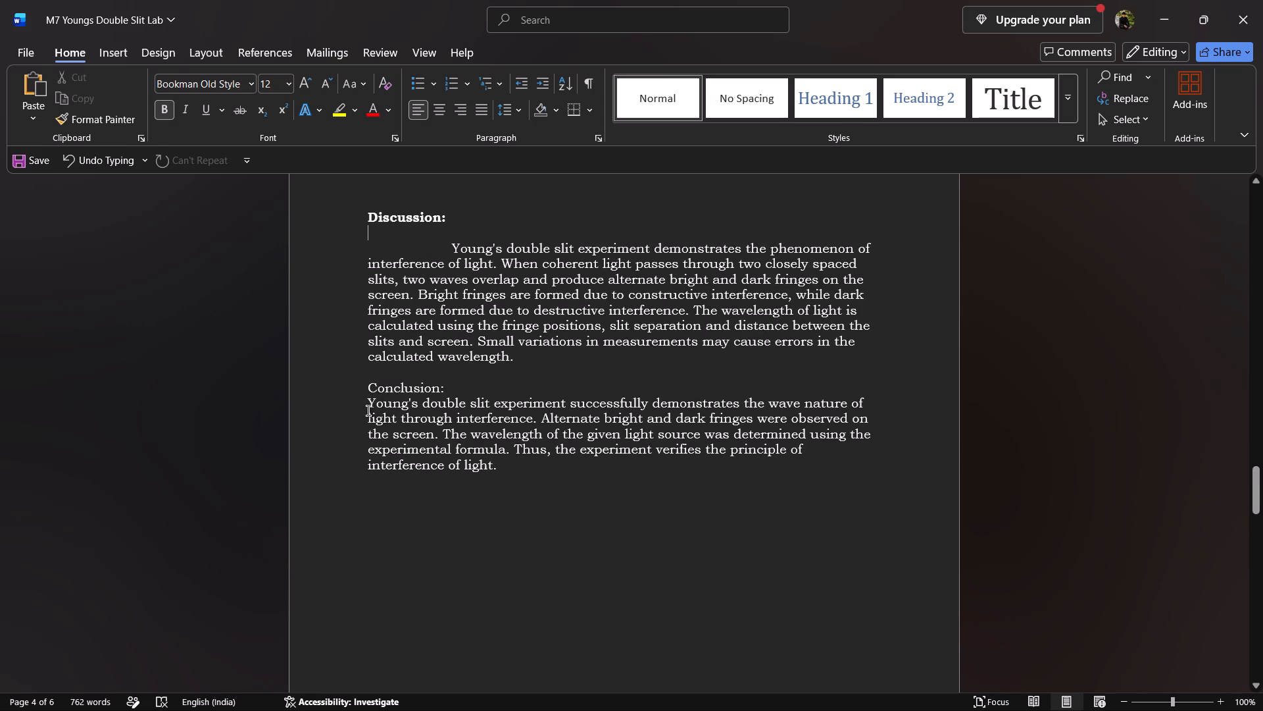
{"action": "left_click_drag", "start_coordinate": [369, 390], "coordinate": [510, 471]}
{"action": "key", "text": "ctrl+x"}
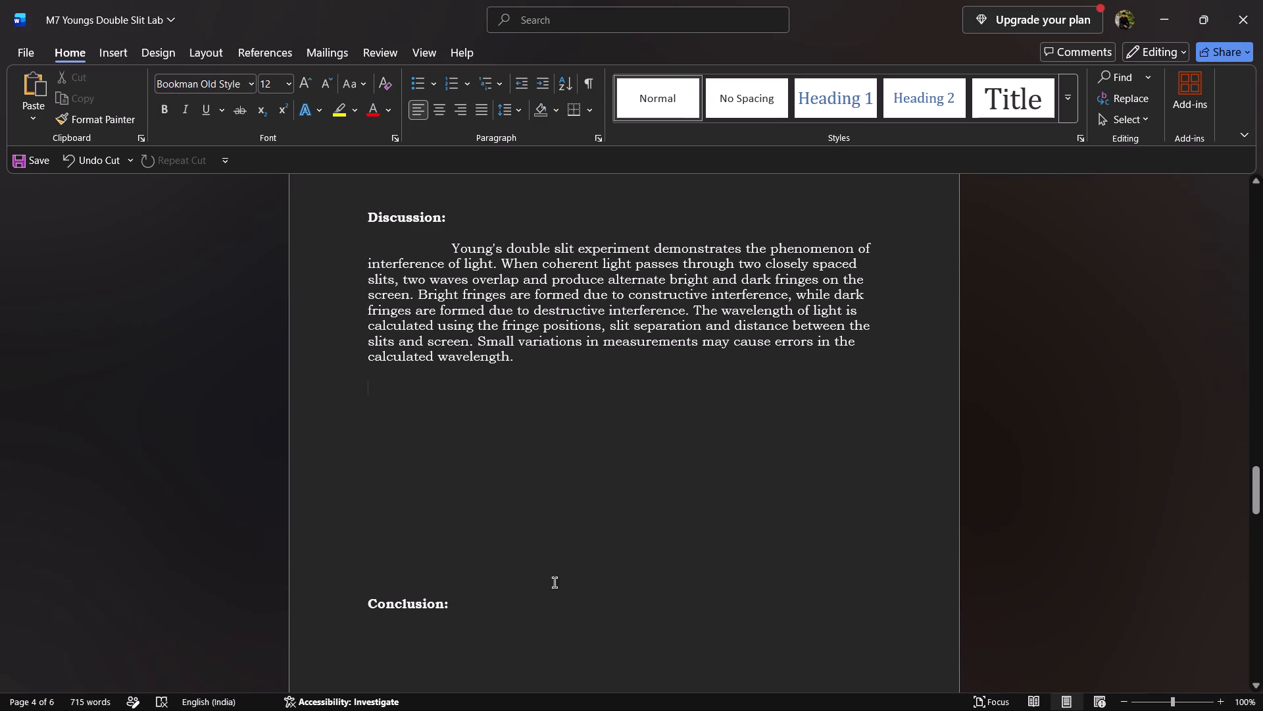
{"action": "left_click", "coordinate": [467, 608]}
{"action": "key", "text": "Return"}
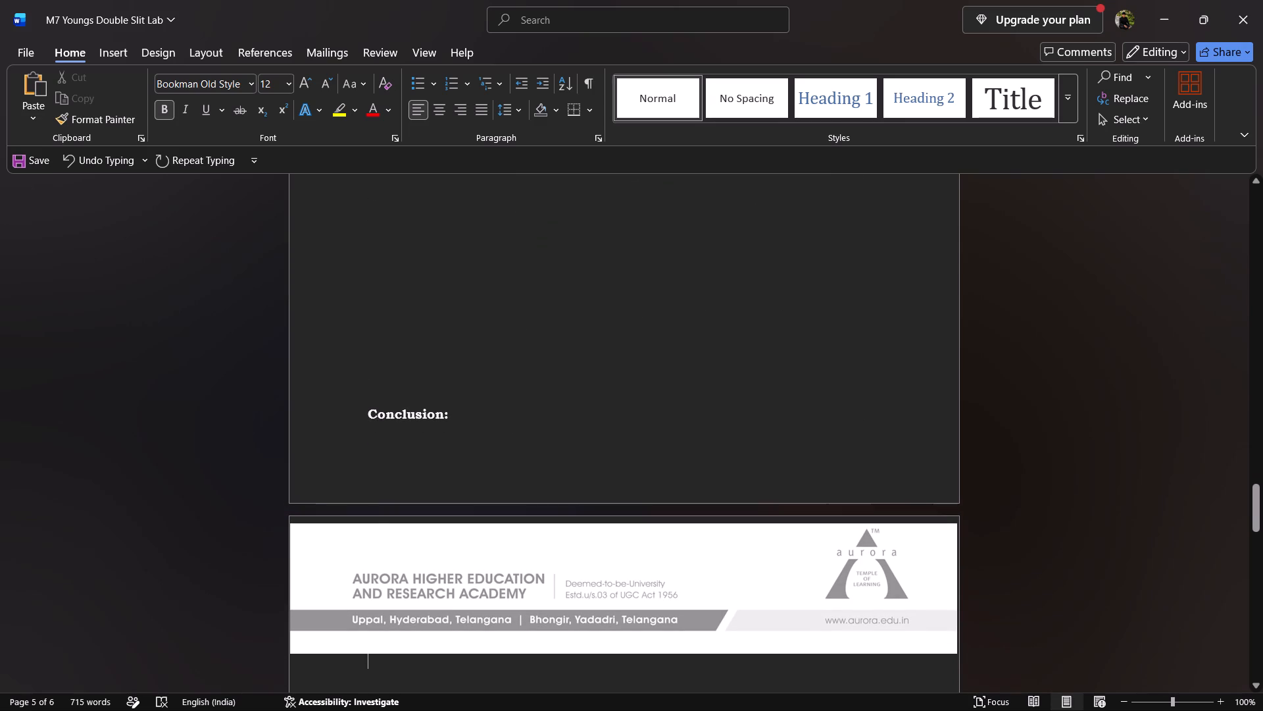
{"action": "left_click", "coordinate": [364, 410]}
{"action": "key", "text": "Return"}
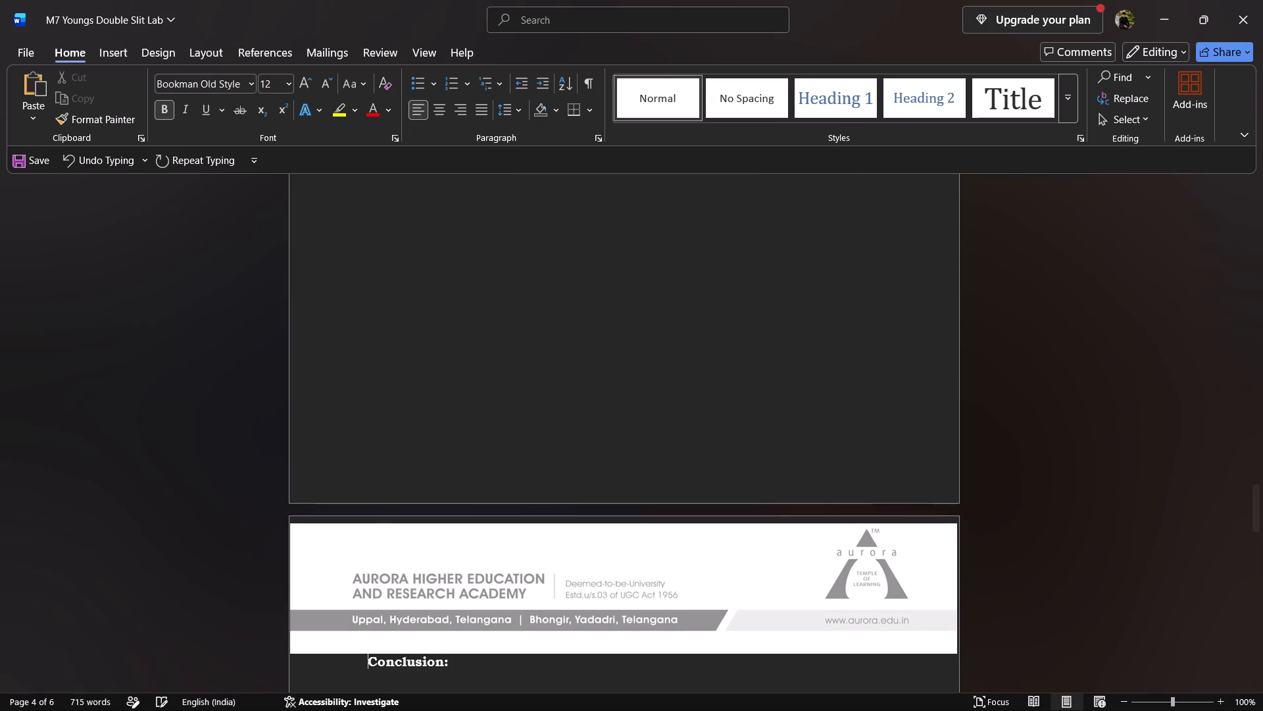
{"action": "key", "text": "Return"}
{"action": "key", "text": "Return"}
{"action": "key", "text": "ctrl+v"}
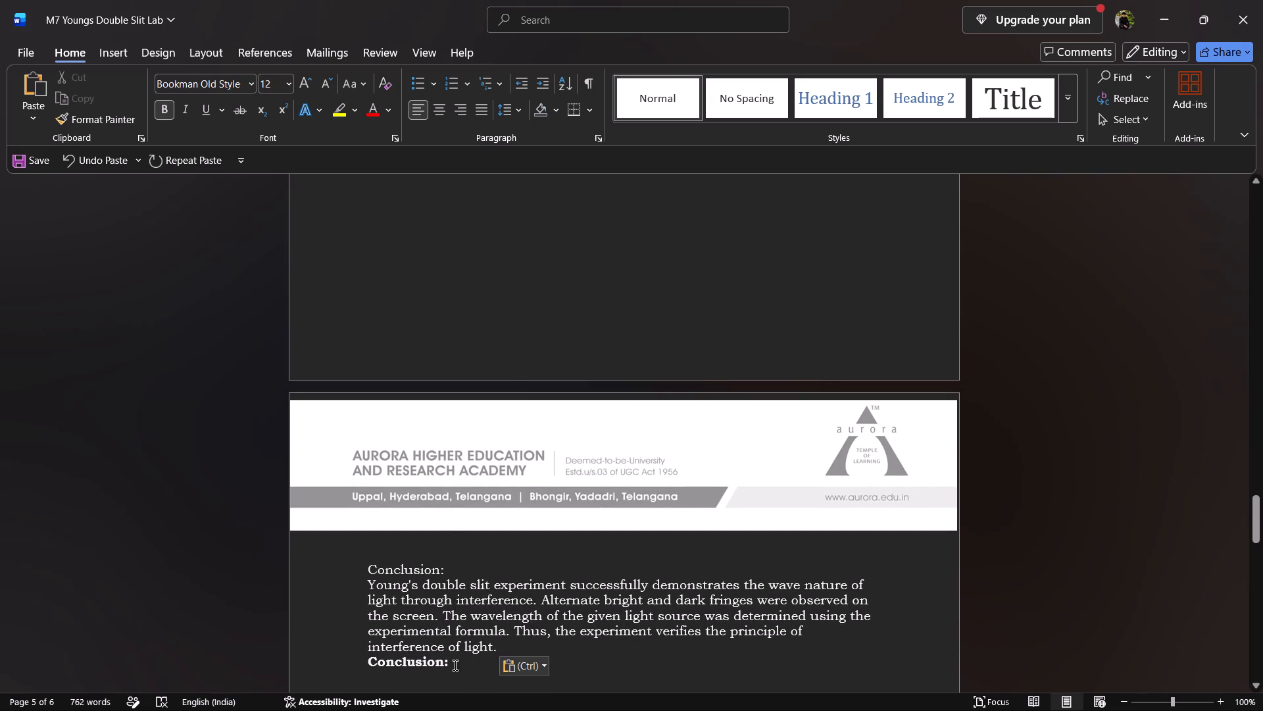
Move the bold Conclusion heading above the pasted conclusion text.
{"action": "left_click_drag", "start_coordinate": [455, 666], "coordinate": [399, 663]}
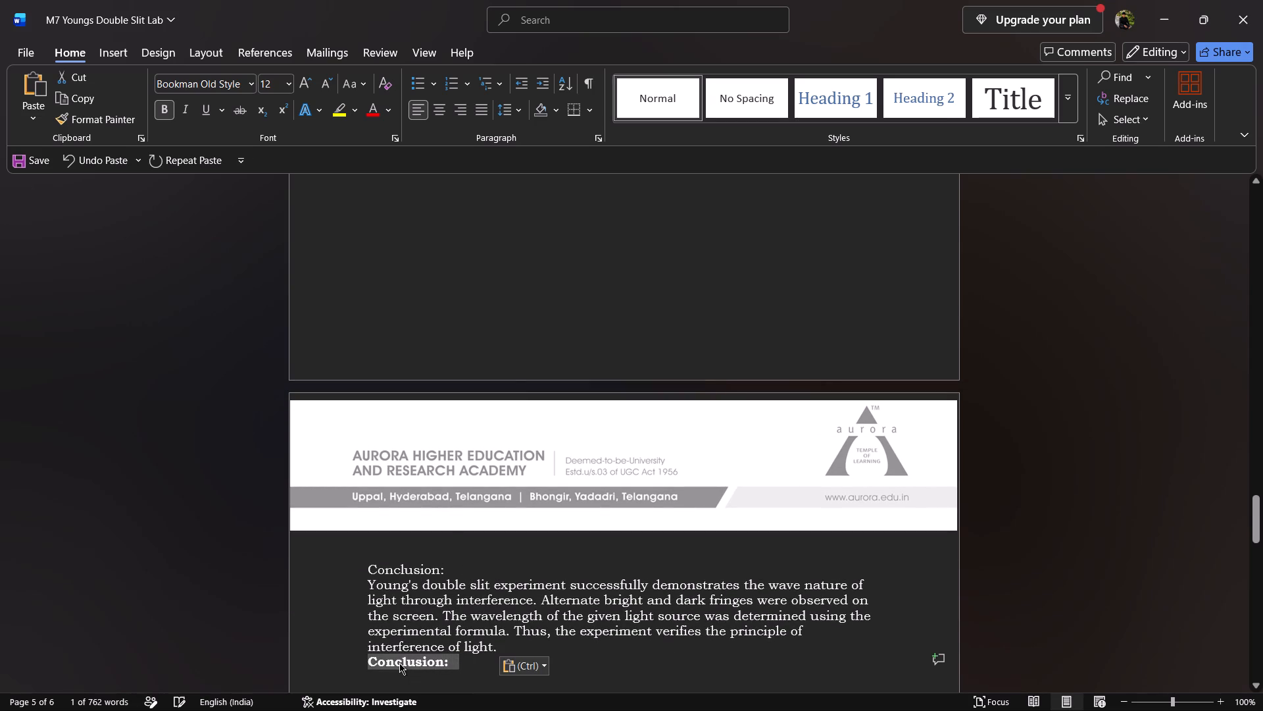
{"action": "key", "text": "ctrl+x"}
{"action": "left_click", "coordinate": [371, 546]}
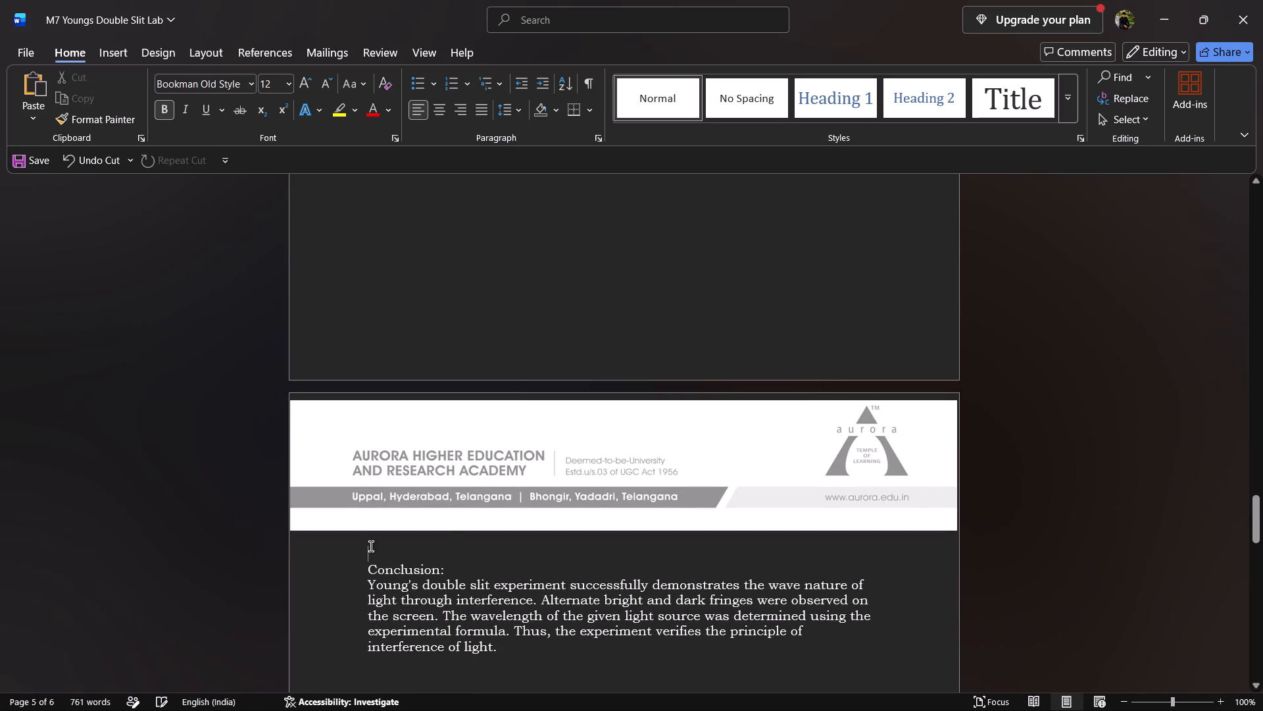
{"action": "key", "text": "ctrl+v"}
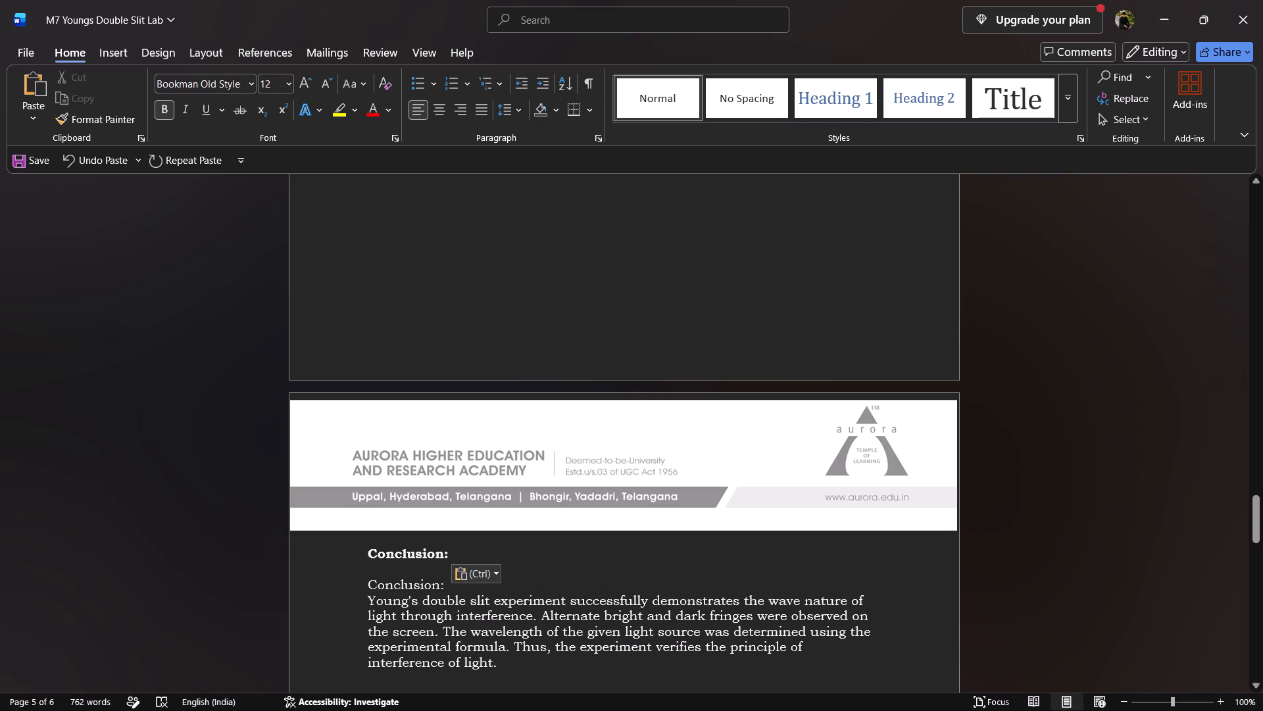
Delete the duplicate plain "Conclusion:" label between the bold Conclusion heading and its paragraph.
{"action": "left_click", "coordinate": [443, 585]}
{"action": "key", "text": "BackSpace"}
{"action": "key", "text": "BackSpace"}
{"action": "key", "text": "BackSpace"}
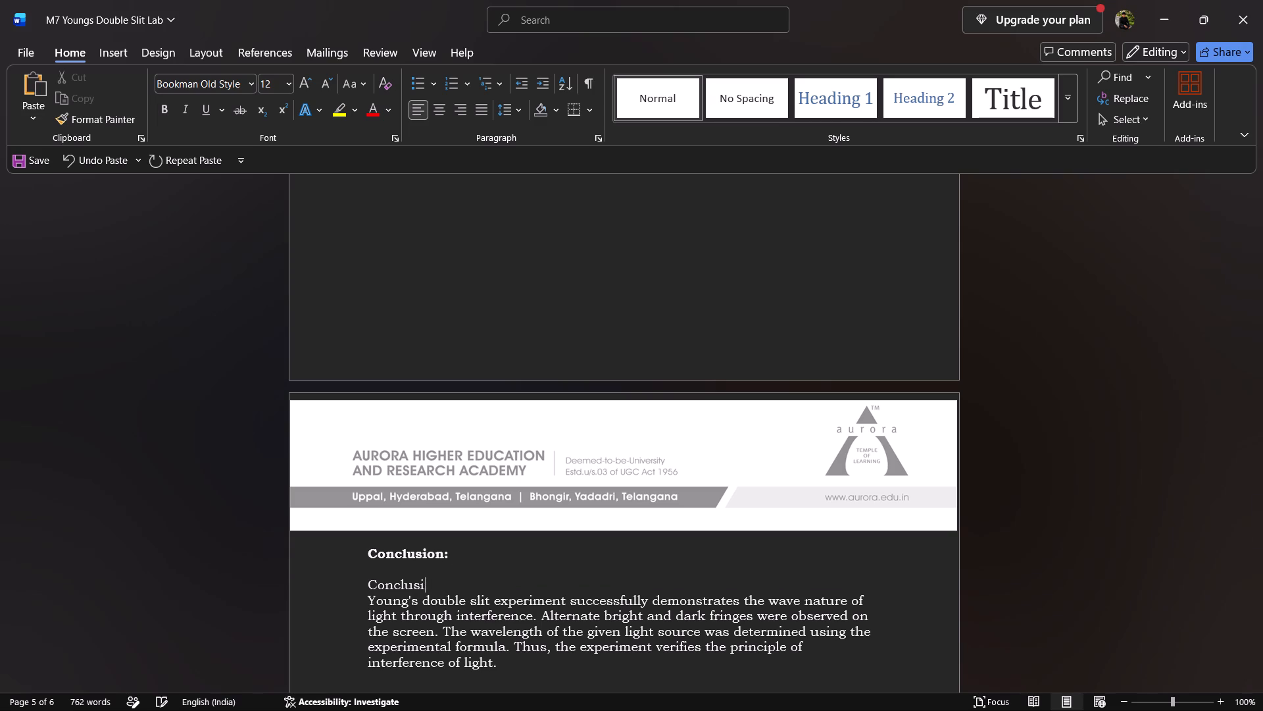
{"action": "key", "text": "BackSpace"}
{"action": "key", "text": "BackSpace"}
{"action": "key", "text": "BackSpace"}
{"action": "key", "text": "BackSpace"}
{"action": "key", "text": "BackSpace"}
{"action": "key", "text": "BackSpace"}
{"action": "key", "text": "BackSpace"}
{"action": "key", "text": "BackSpace"}
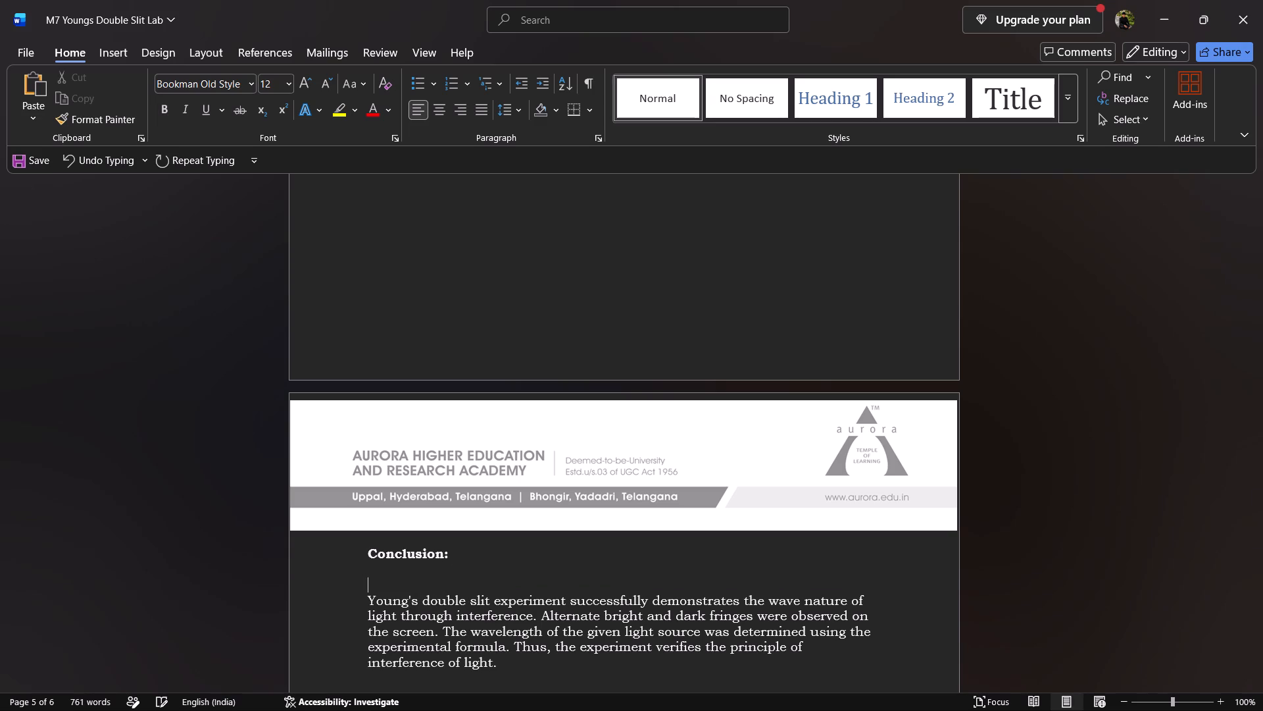
{"action": "left_click_drag", "start_coordinate": [1254, 510], "coordinate": [1259, 525]}
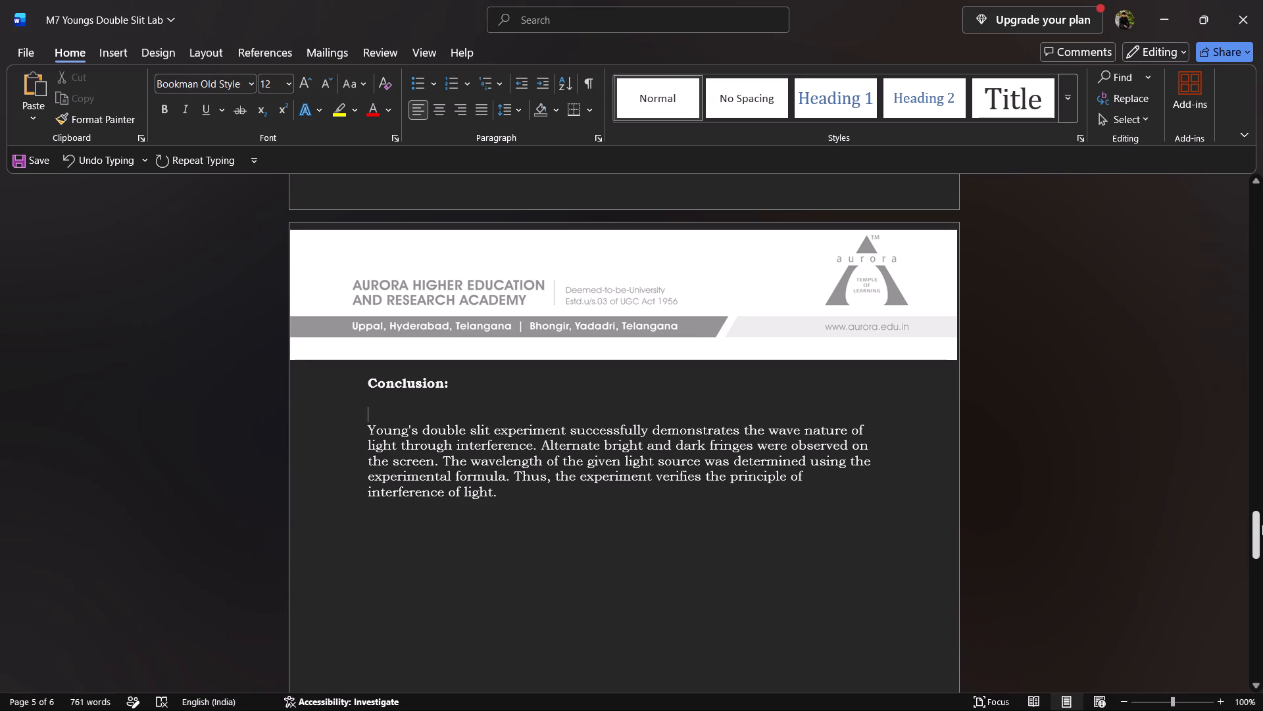
{"action": "left_click_drag", "start_coordinate": [1254, 538], "coordinate": [1256, 550]}
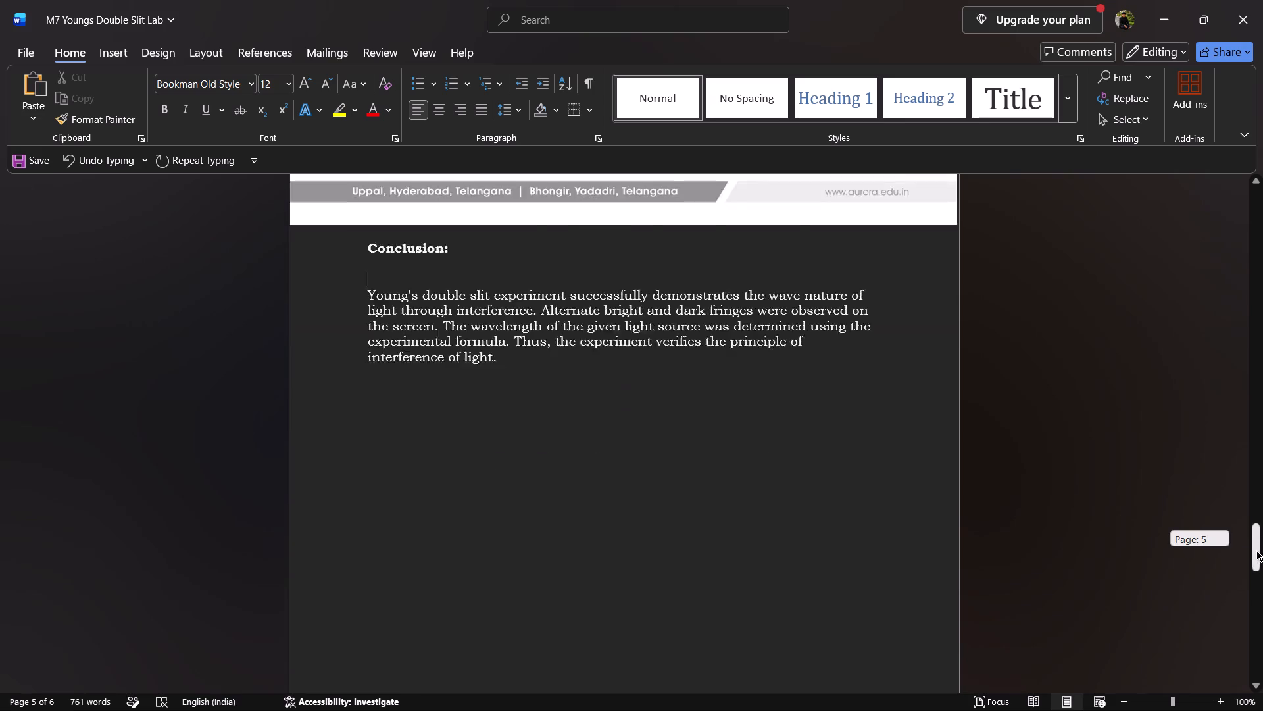
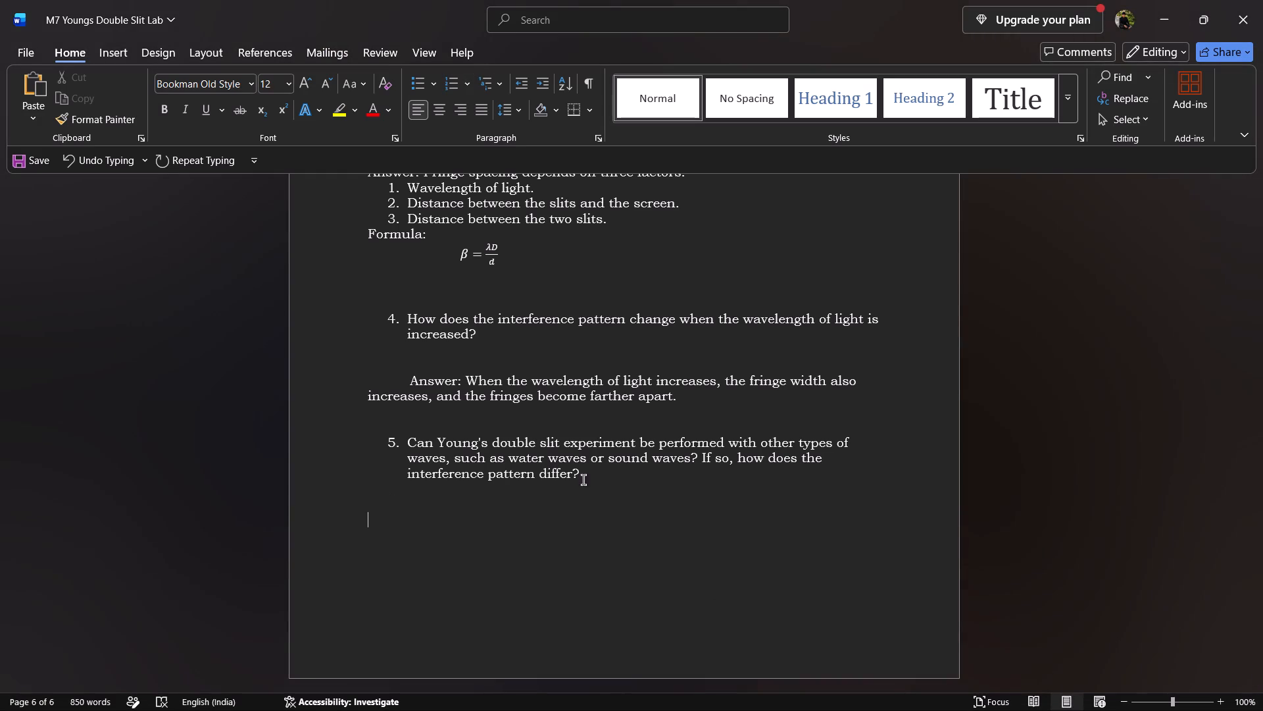
{"action": "key", "text": "ctrl+v"}
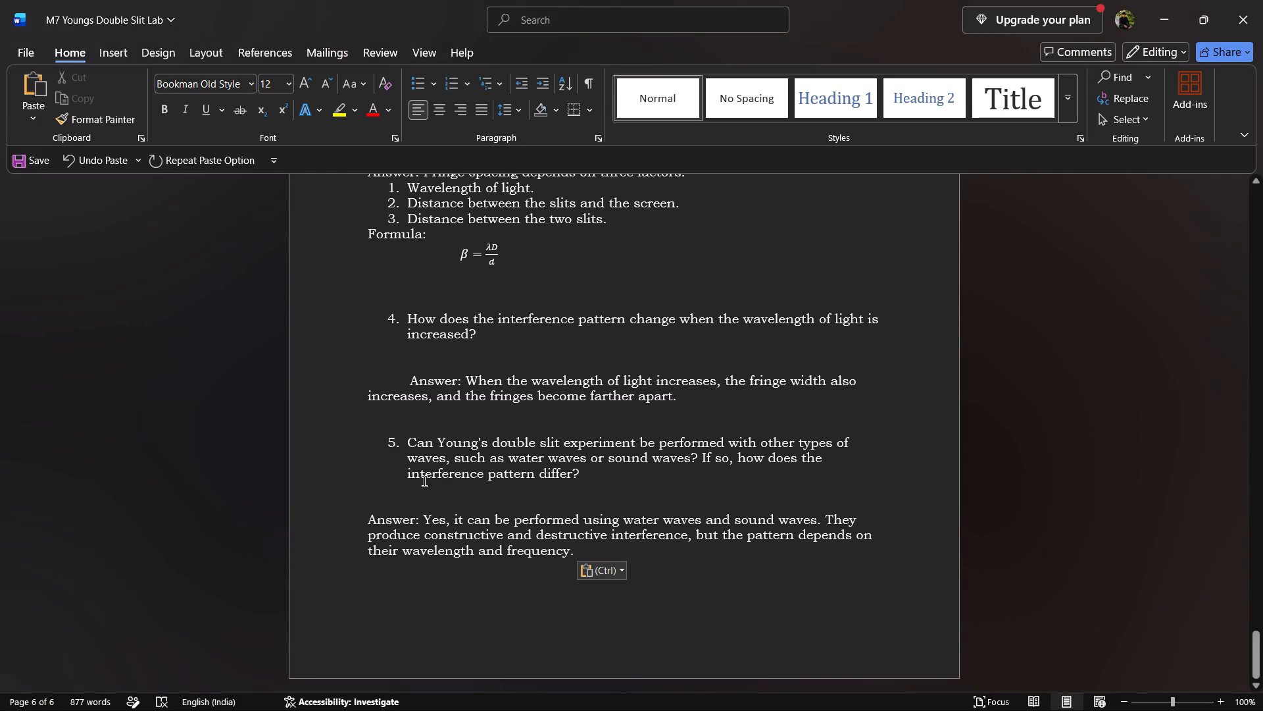
Indent the first line of answer 5 with 8 leading spaces.
{"action": "left_click", "coordinate": [363, 524]}
{"action": "key", "text": "space"}
{"action": "key", "text": "space"}
{"action": "key", "text": "space"}
{"action": "key", "text": "space"}
{"action": "key", "text": "space"}
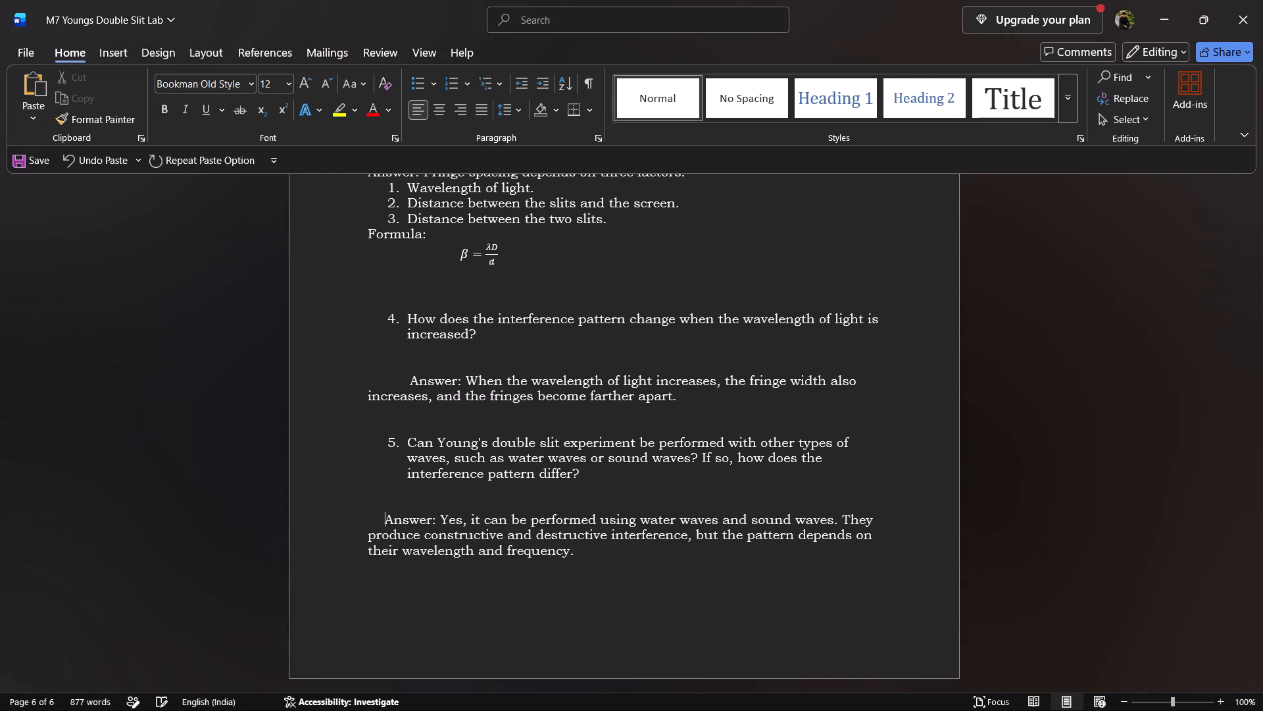
{"action": "key", "text": "space"}
{"action": "key", "text": "space"}
{"action": "key", "text": "space"}
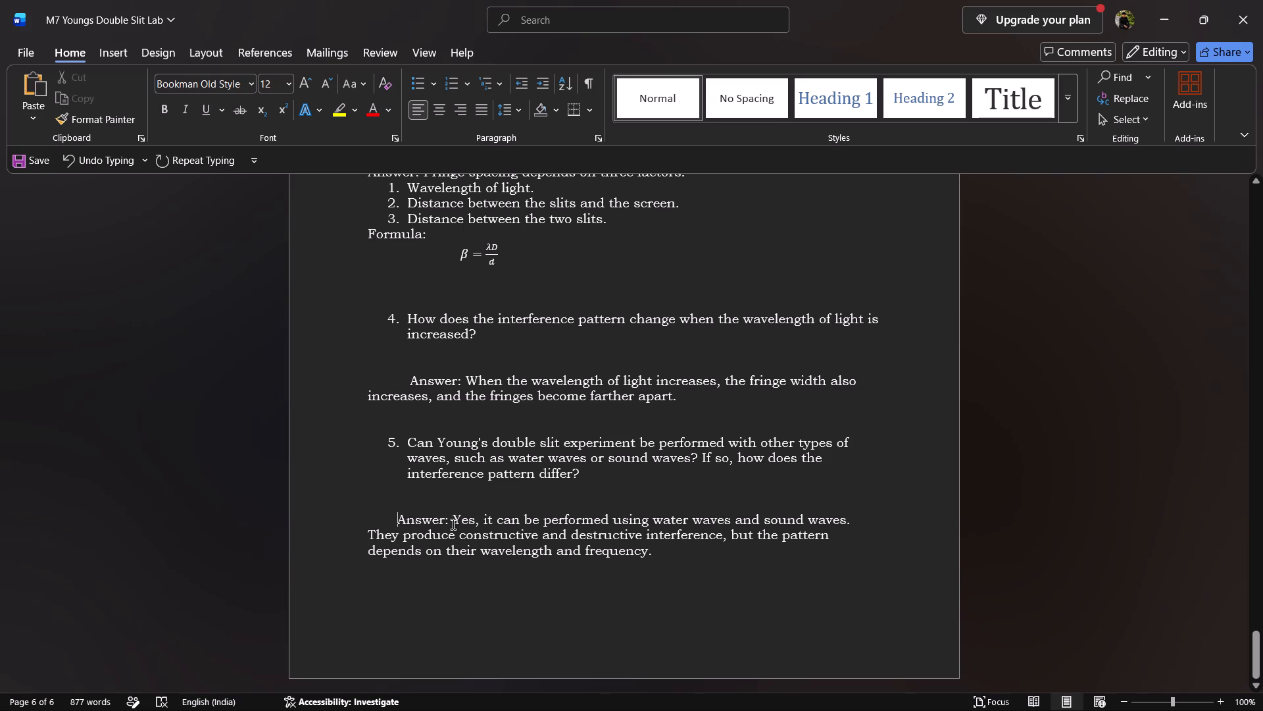
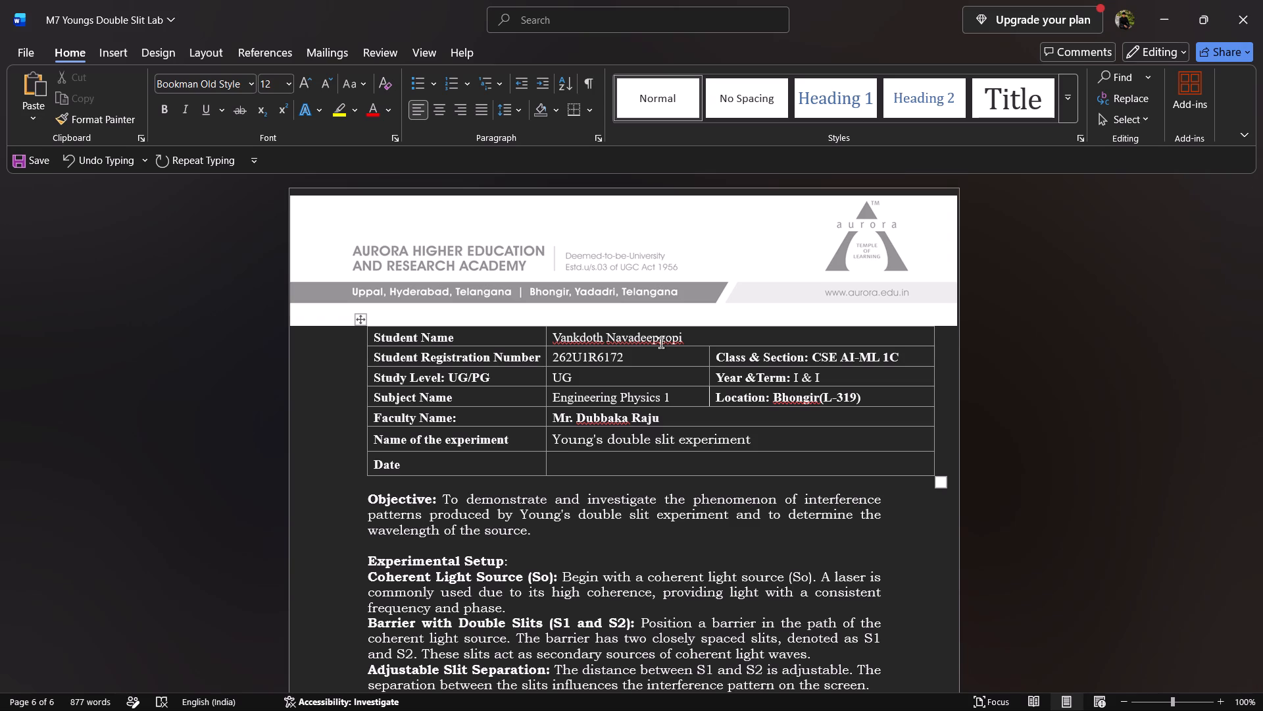
Replace the entry in the Student Name row with the full name in capital letters, separating its three parts with spaces.
{"action": "left_click", "coordinate": [699, 343]}
{"action": "key", "text": "ctrl+BackSpace"}
{"action": "key", "text": "ctrl+BackSpace"}
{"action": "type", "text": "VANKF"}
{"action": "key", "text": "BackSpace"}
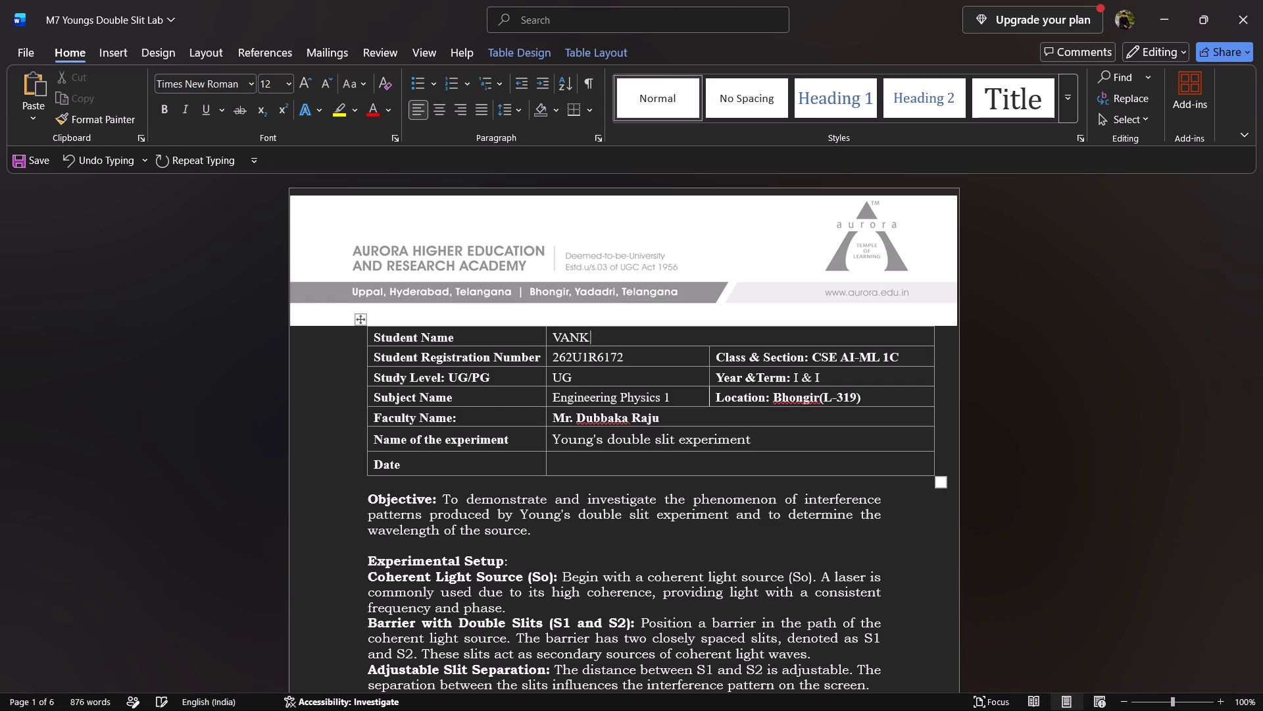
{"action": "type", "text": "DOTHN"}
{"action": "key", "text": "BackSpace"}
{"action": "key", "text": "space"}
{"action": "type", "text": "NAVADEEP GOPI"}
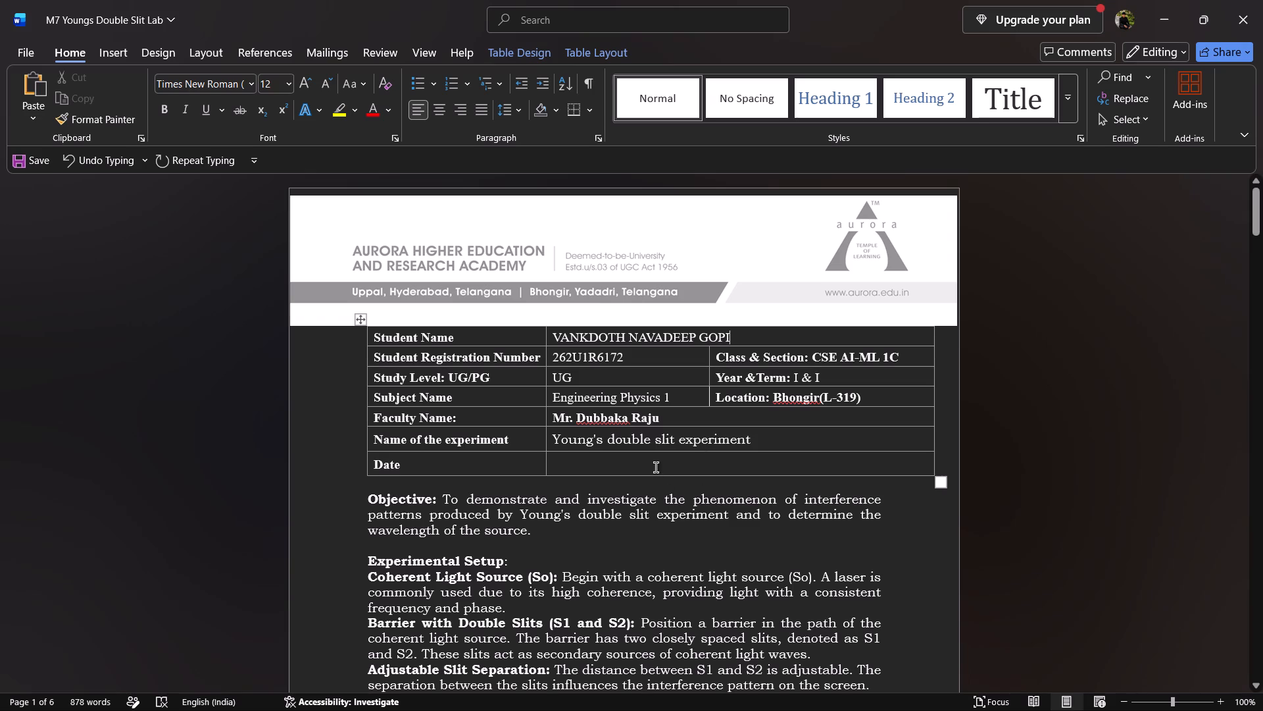
Enter 06/11/2026 in the Date row of the student details table.
{"action": "left_click", "coordinate": [656, 467]}
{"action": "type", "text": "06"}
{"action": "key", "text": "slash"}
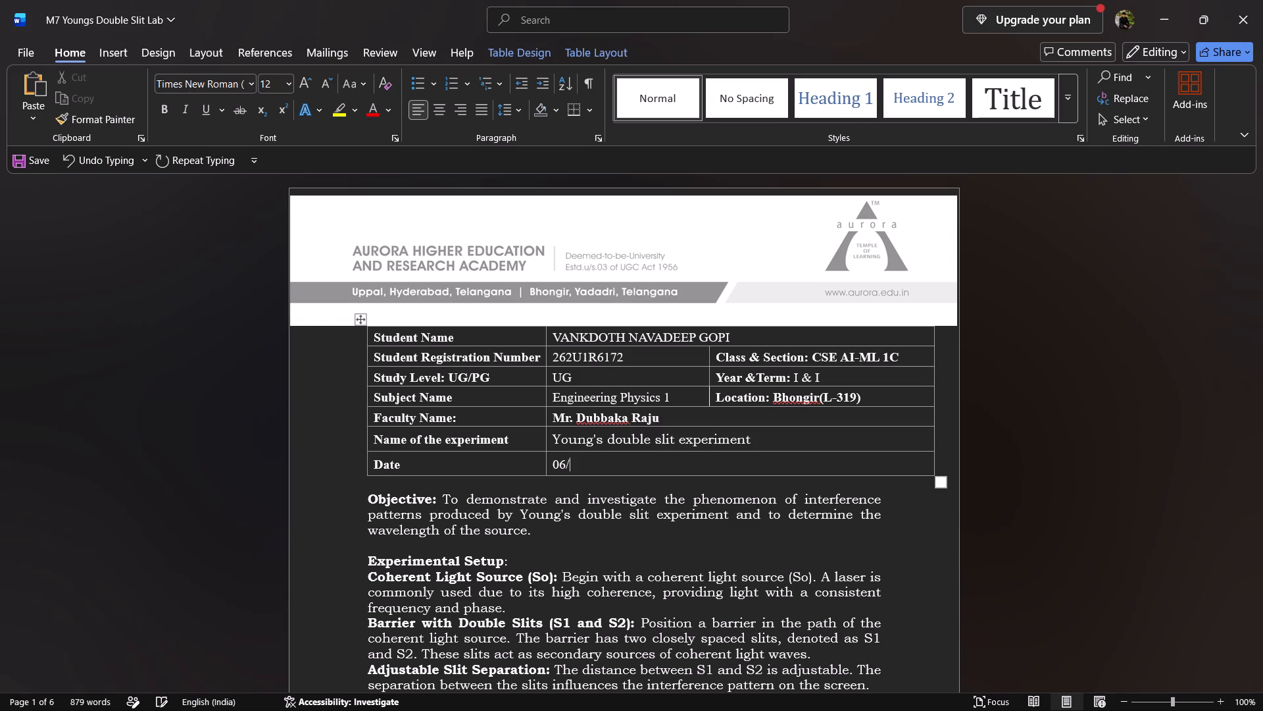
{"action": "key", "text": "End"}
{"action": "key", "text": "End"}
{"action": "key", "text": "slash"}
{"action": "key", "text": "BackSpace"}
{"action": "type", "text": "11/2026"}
Review the report's data table, wavelength calculations, Result, Discussion and Conclusion sections, checking values and page layout.
{"action": "scroll", "coordinate": [656, 467], "scroll_direction": "down", "scroll_amount": 1}
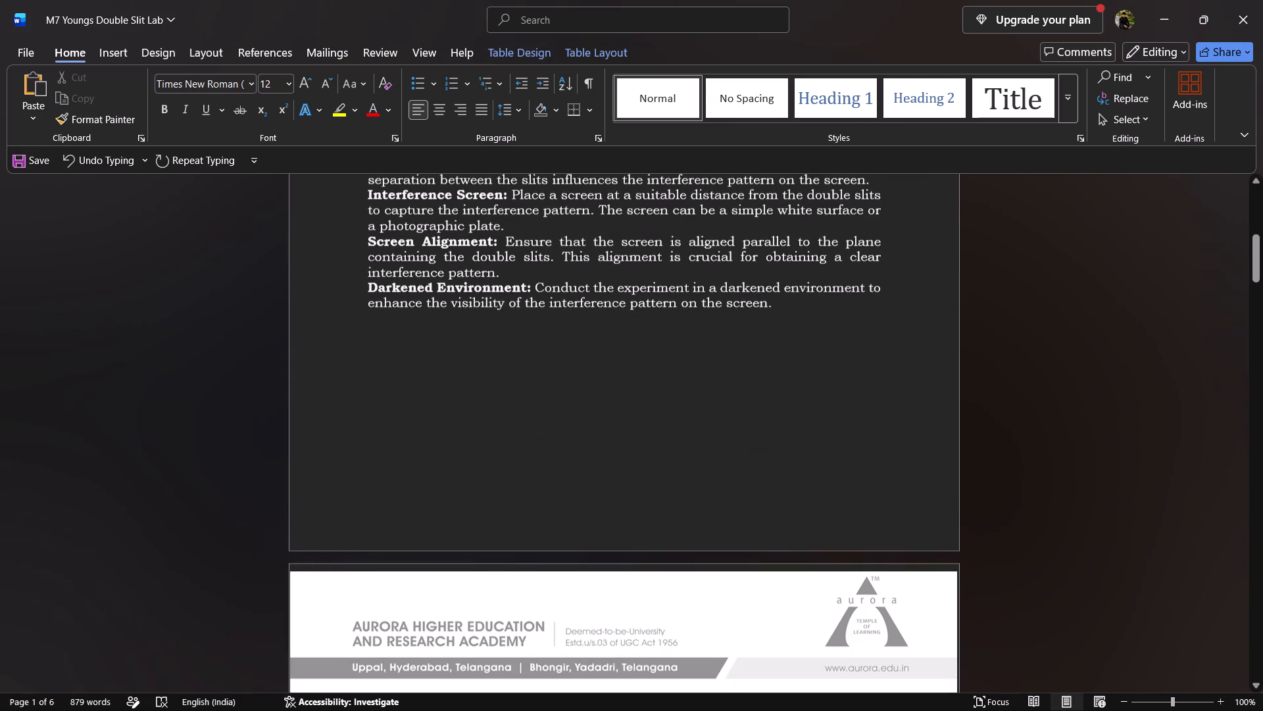
{"action": "scroll", "coordinate": [599, 447], "scroll_direction": "down", "scroll_amount": 1}
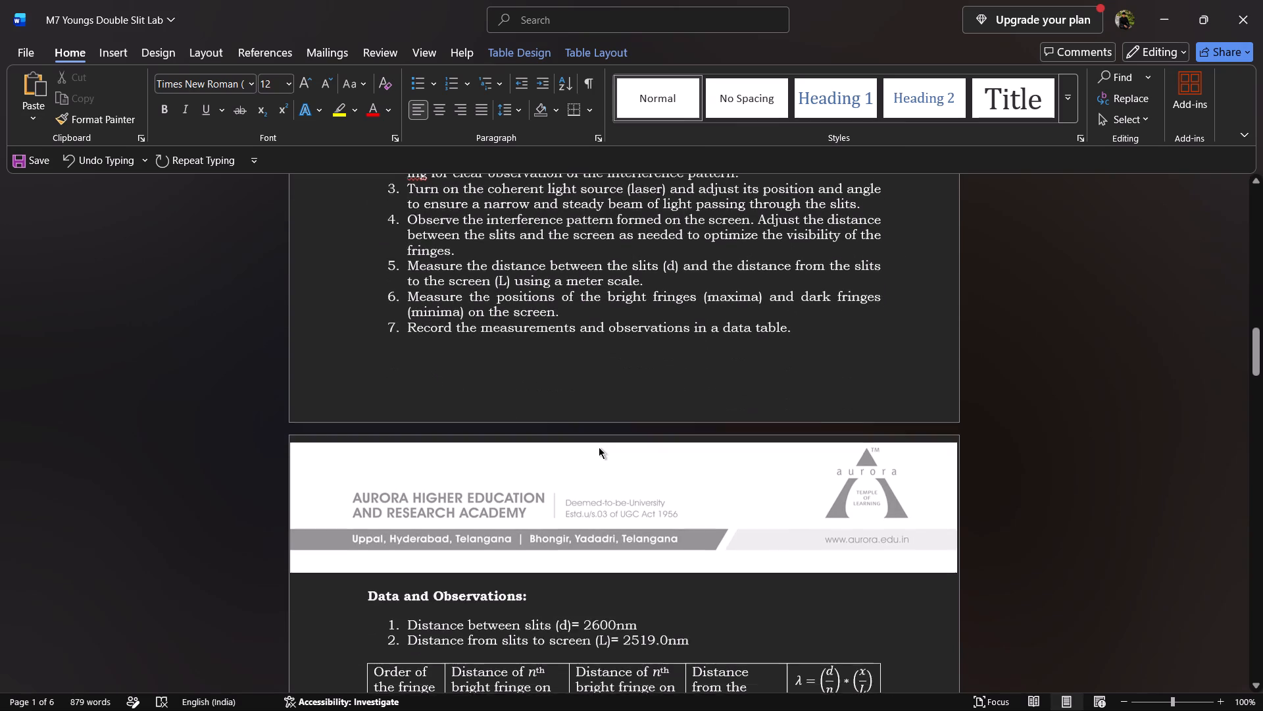
{"action": "scroll", "coordinate": [599, 447], "scroll_direction": "down", "scroll_amount": 1}
{"action": "scroll", "coordinate": [599, 447], "scroll_direction": "up", "scroll_amount": 1}
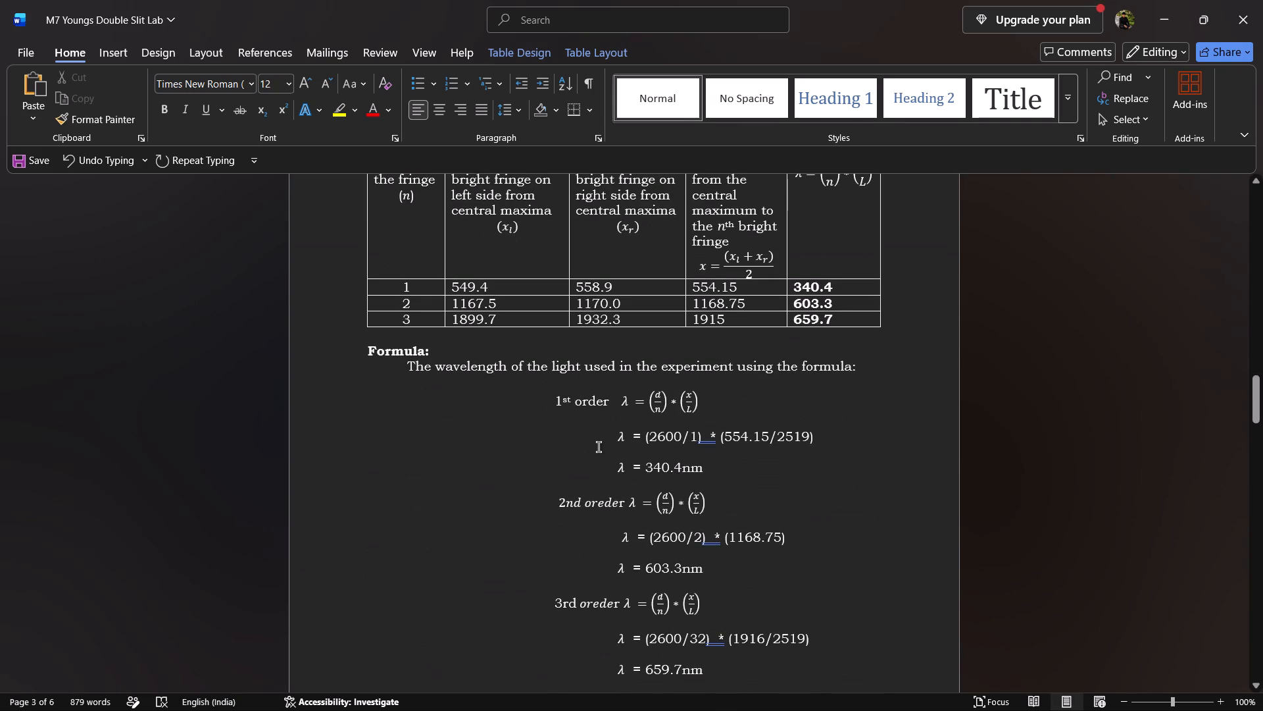
{"action": "scroll", "coordinate": [599, 447], "scroll_direction": "up", "scroll_amount": 1}
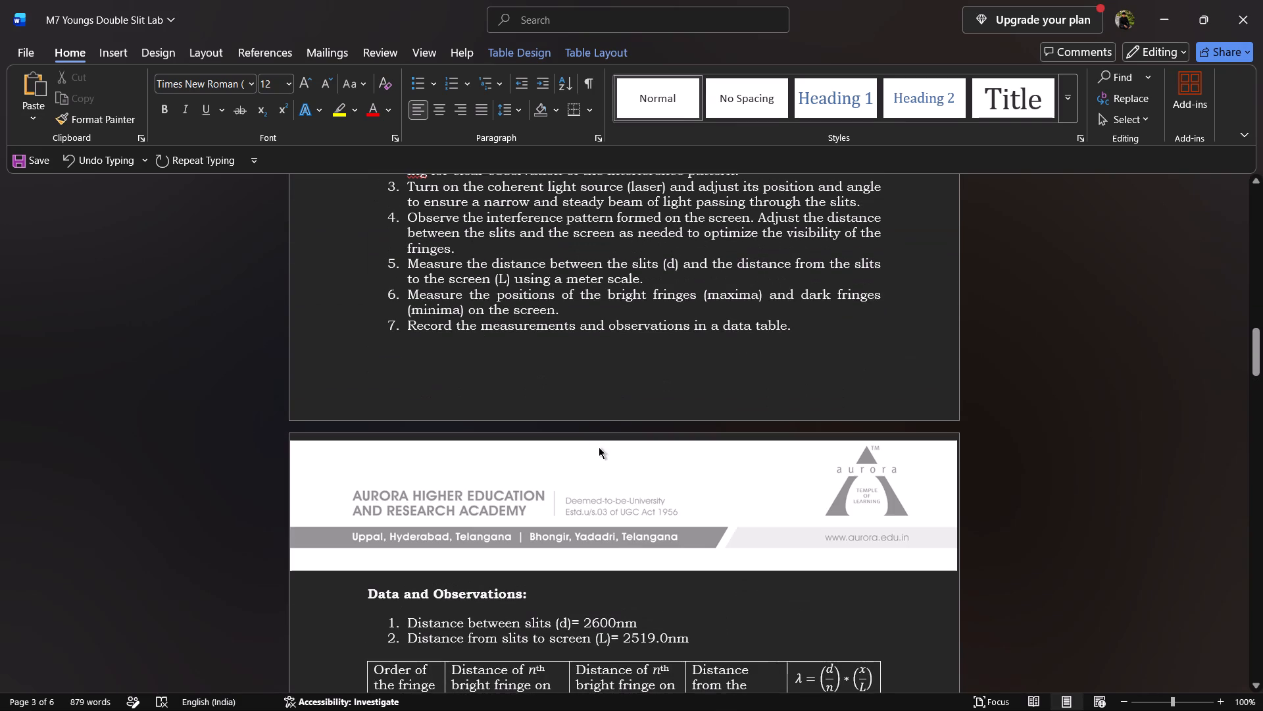
{"action": "scroll", "coordinate": [599, 447], "scroll_direction": "up", "scroll_amount": 1}
{"action": "scroll", "coordinate": [684, 613], "scroll_direction": "down", "scroll_amount": 1}
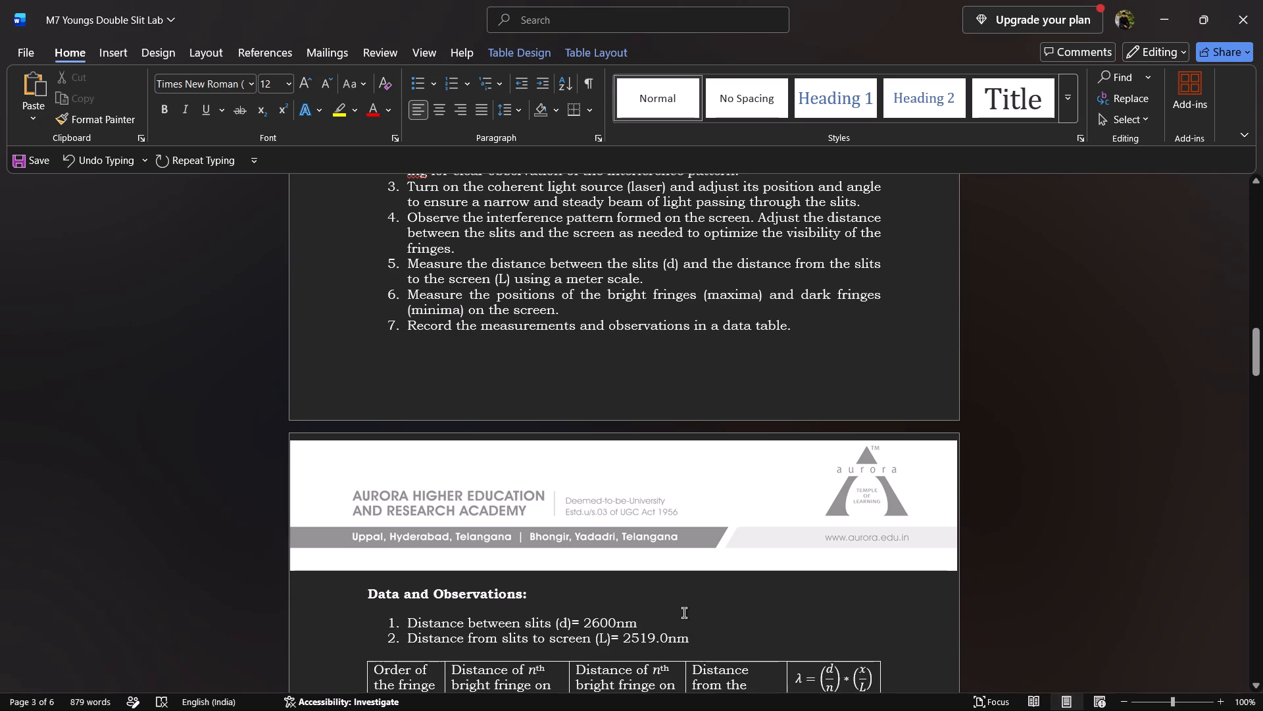
{"action": "scroll", "coordinate": [684, 613], "scroll_direction": "down", "scroll_amount": 1}
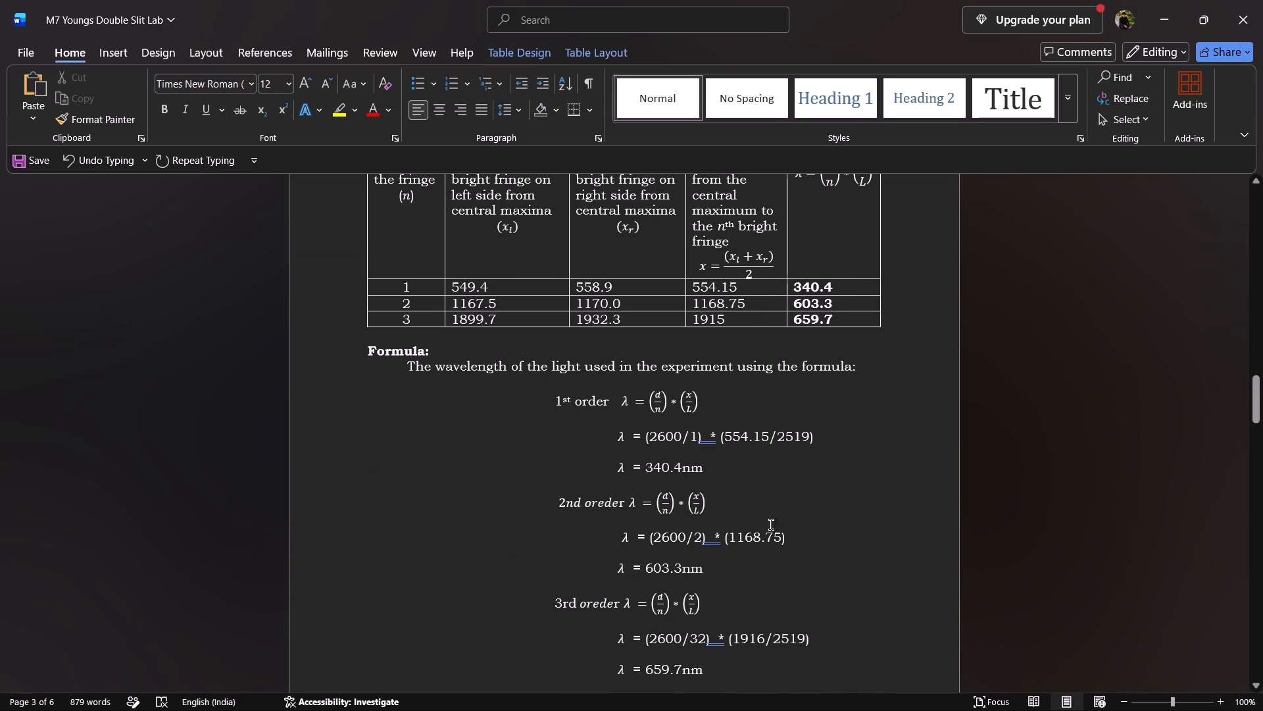
{"action": "scroll", "coordinate": [736, 586], "scroll_direction": "down", "scroll_amount": 1}
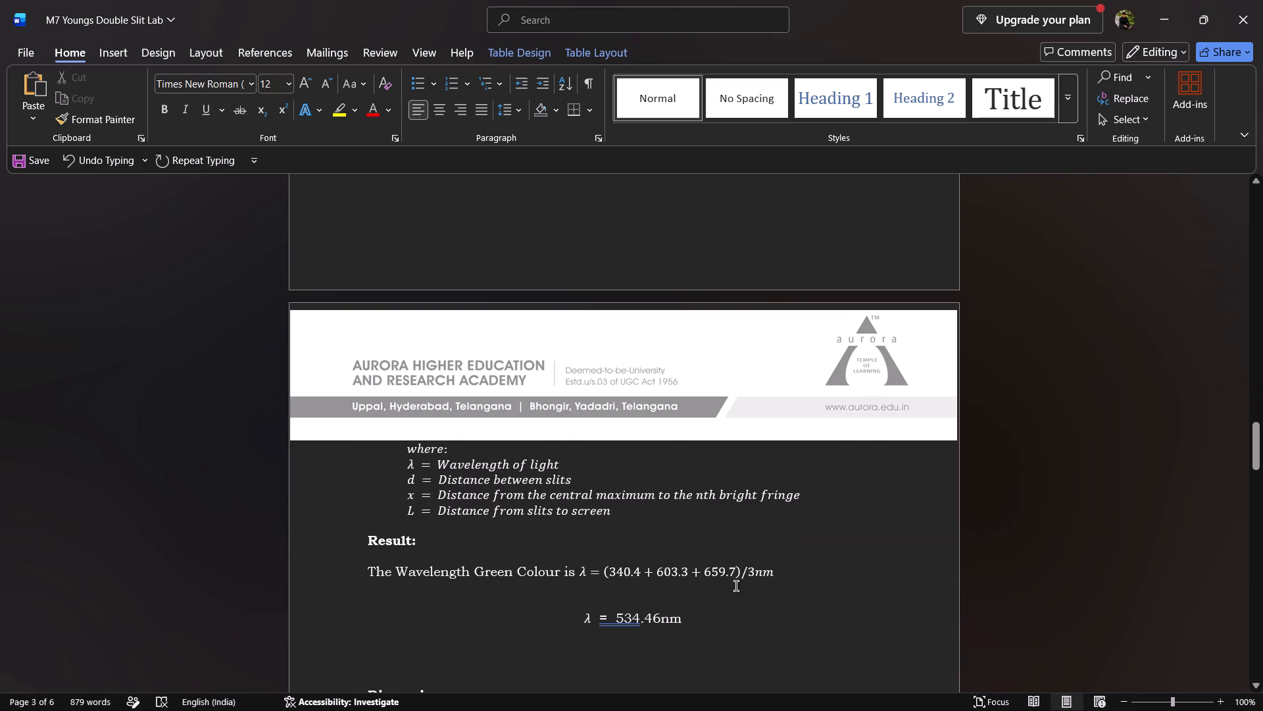
{"action": "scroll", "coordinate": [736, 586], "scroll_direction": "down", "scroll_amount": 1}
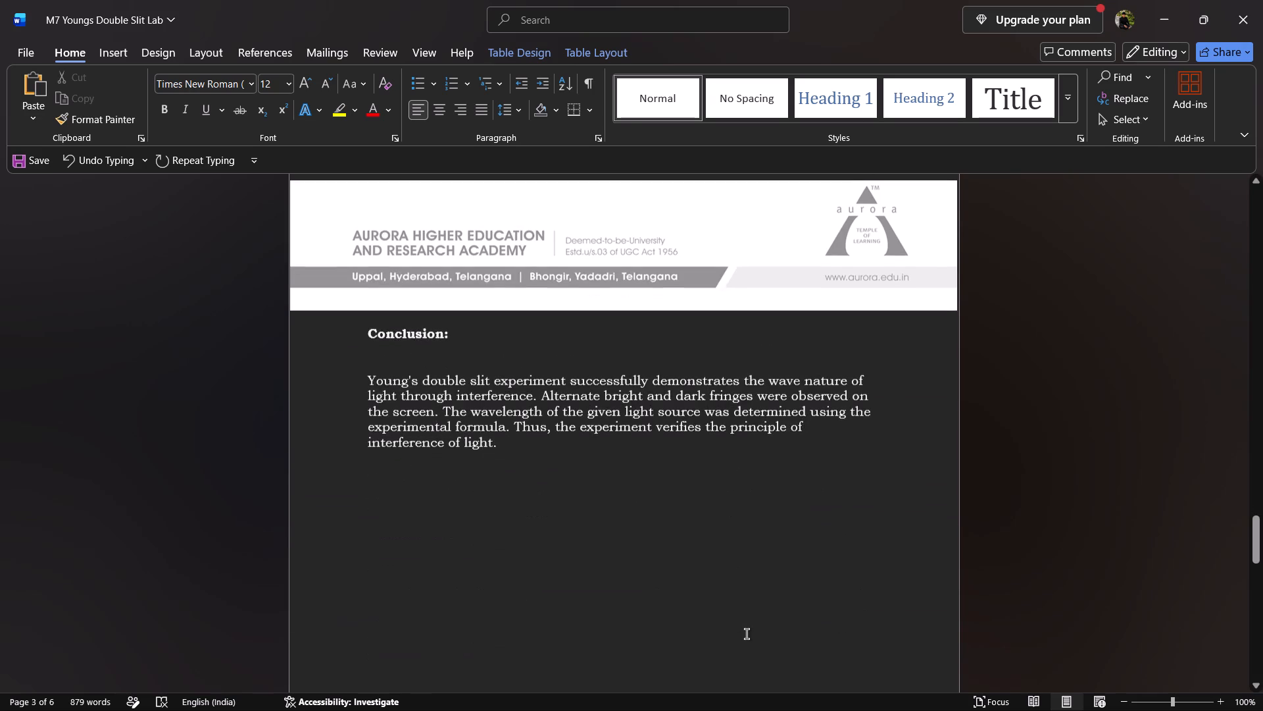
{"action": "scroll", "coordinate": [747, 634], "scroll_direction": "up", "scroll_amount": 2}
{"action": "scroll", "coordinate": [747, 634], "scroll_direction": "down", "scroll_amount": 1}
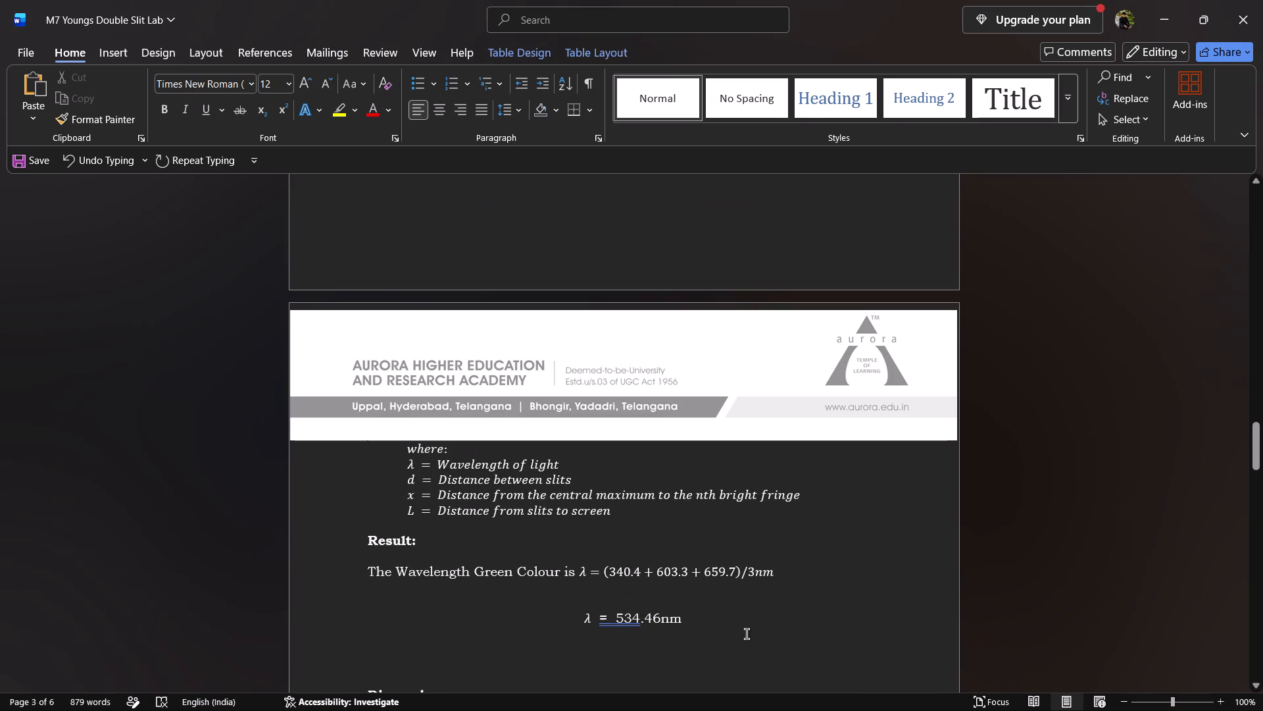
{"action": "scroll", "coordinate": [747, 634], "scroll_direction": "down", "scroll_amount": 2}
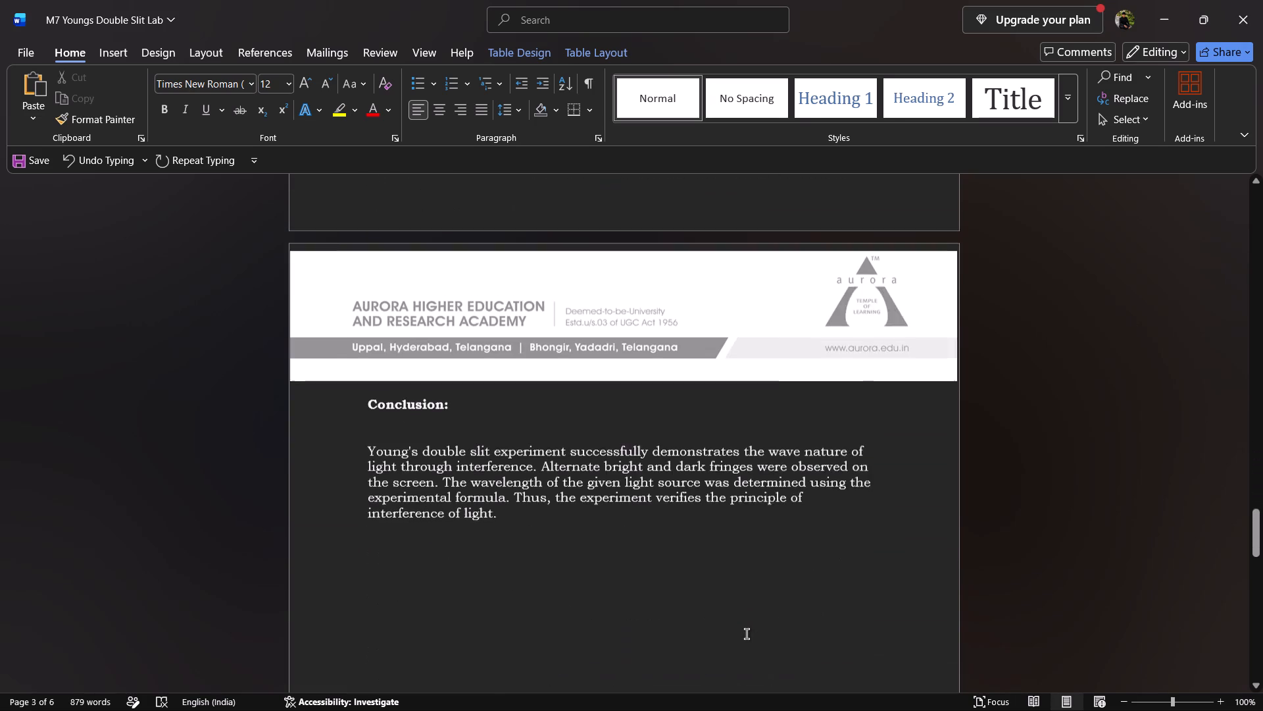
{"action": "scroll", "coordinate": [747, 634], "scroll_direction": "down", "scroll_amount": 2}
{"action": "scroll", "coordinate": [747, 634], "scroll_direction": "up", "scroll_amount": 1}
{"action": "scroll", "coordinate": [747, 634], "scroll_direction": "down", "scroll_amount": 1}
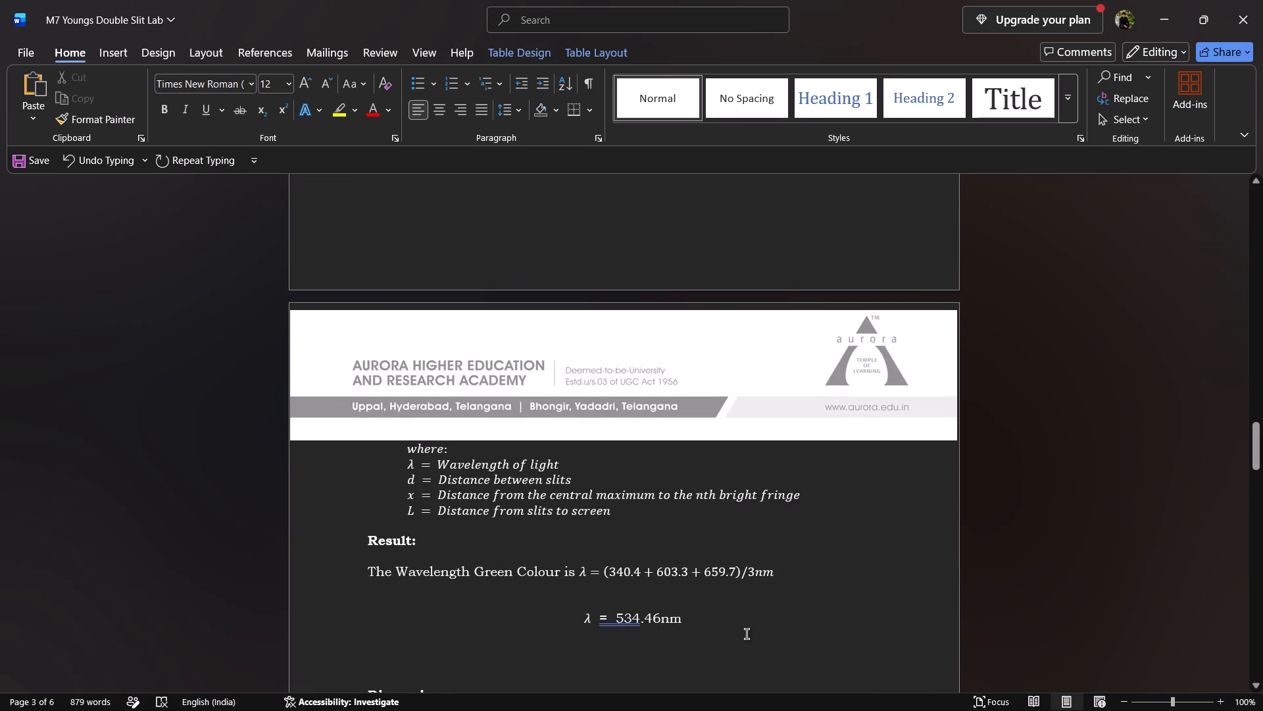
Delete the surplus blank lines between the Discussion paragraph and the Conclusion heading, leaving one blank line.
{"action": "scroll", "coordinate": [747, 634], "scroll_direction": "down", "scroll_amount": 1}
{"action": "left_click", "coordinate": [426, 614]}
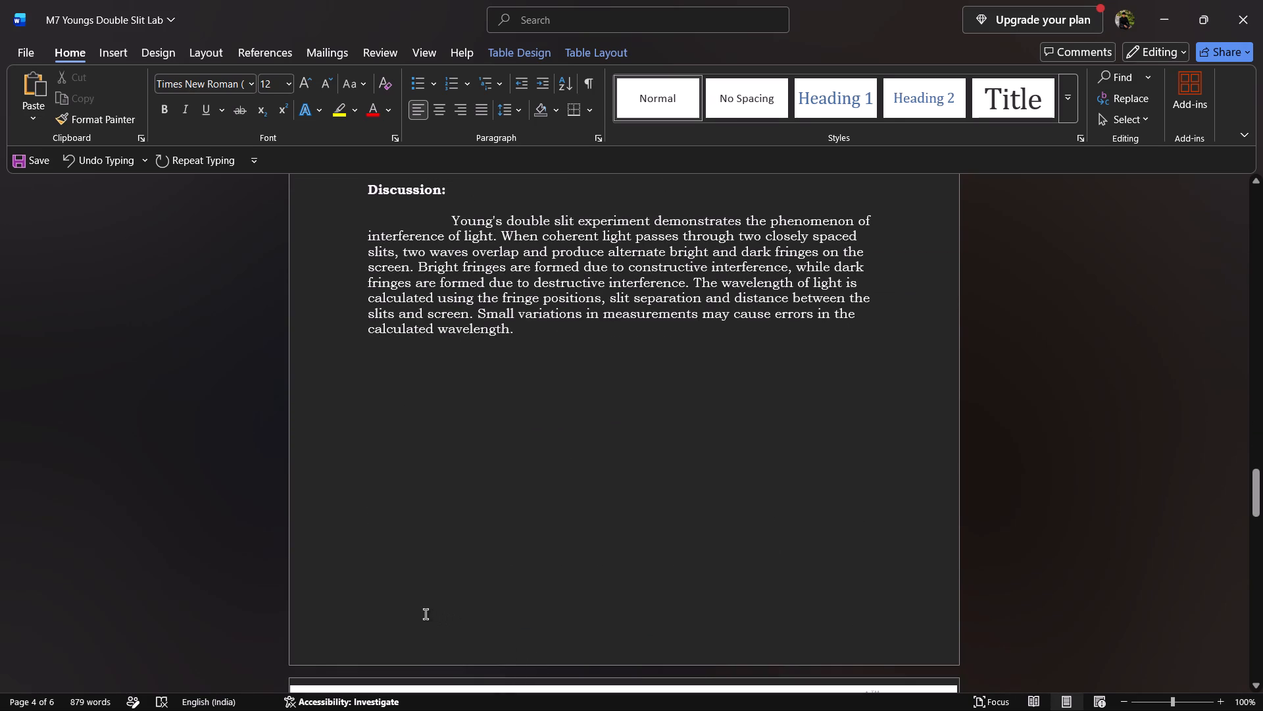
{"action": "key", "text": "BackSpace"}
{"action": "key", "text": "BackSpace"}
{"action": "key", "text": "BackSpace"}
{"action": "key", "text": "BackSpace"}
{"action": "key", "text": "BackSpace"}
{"action": "key", "text": "BackSpace"}
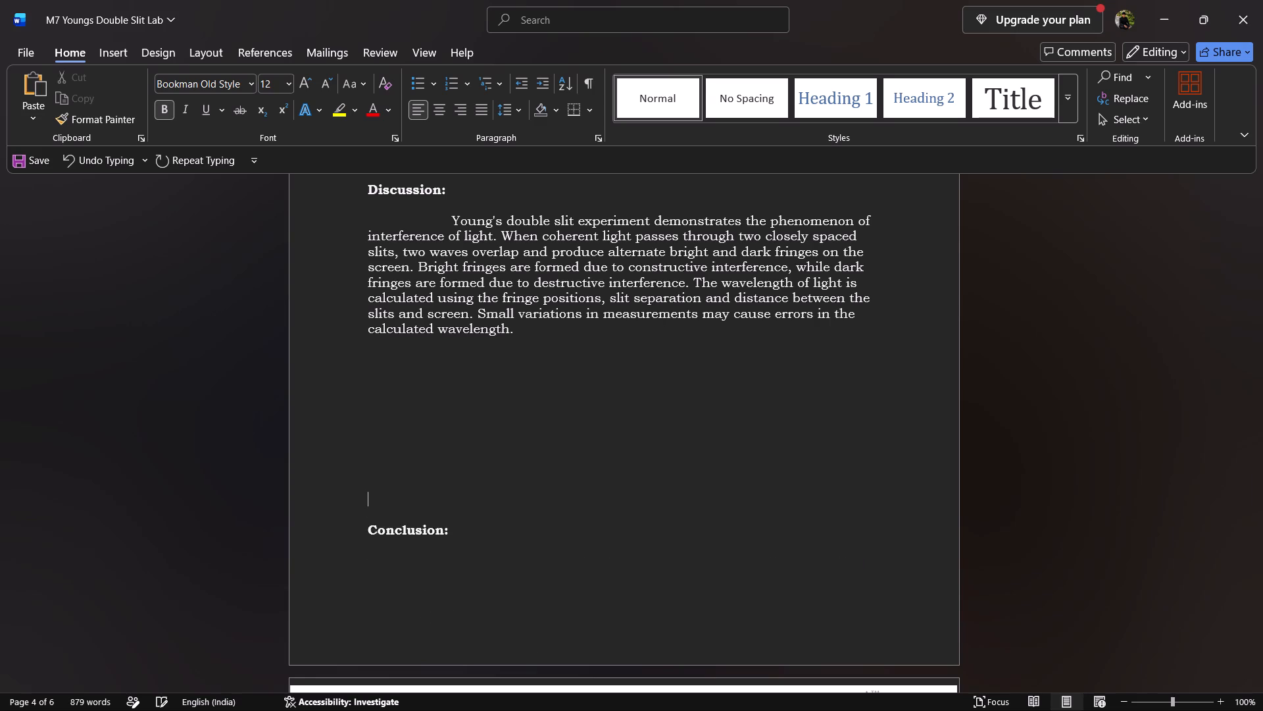
{"action": "key", "text": "BackSpace"}
{"action": "key", "text": "BackSpace"}
{"action": "key", "text": "BackSpace"}
{"action": "key", "text": "BackSpace"}
{"action": "key", "text": "BackSpace"}
{"action": "key", "text": "BackSpace"}
{"action": "key", "text": "BackSpace"}
{"action": "key", "text": "BackSpace"}
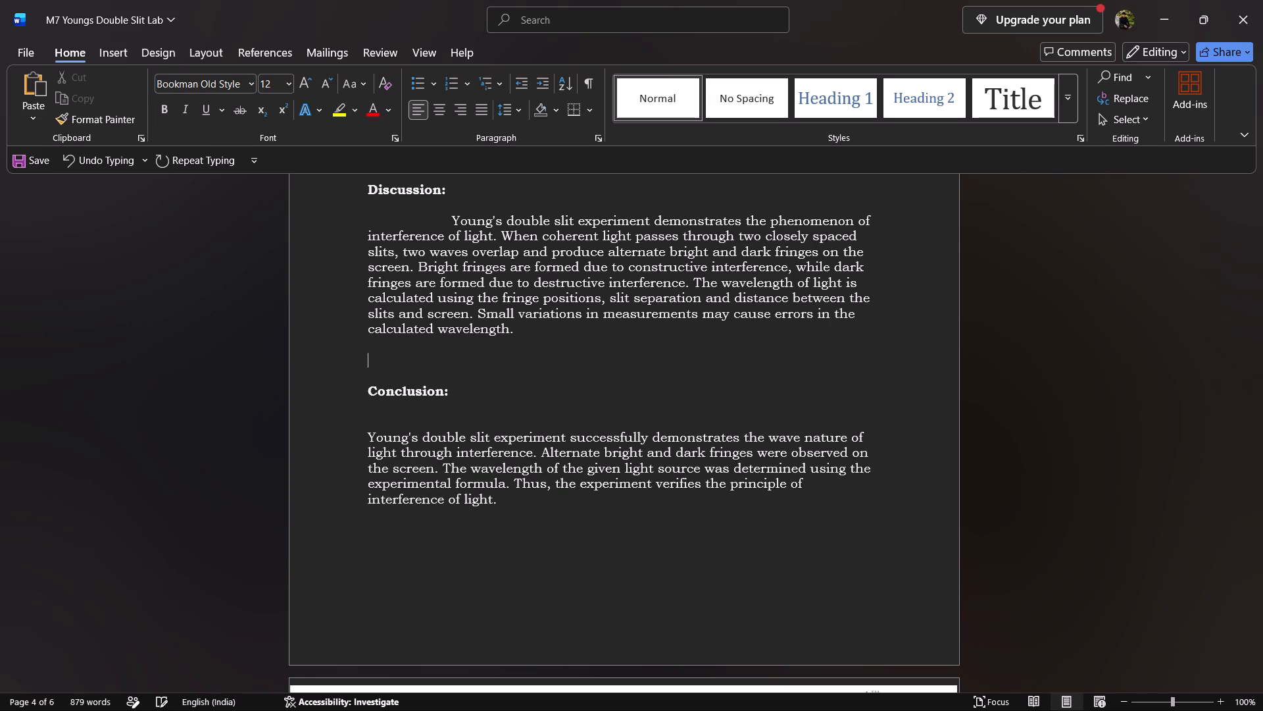
{"action": "key", "text": "BackSpace"}
{"action": "key", "text": "BackSpace"}
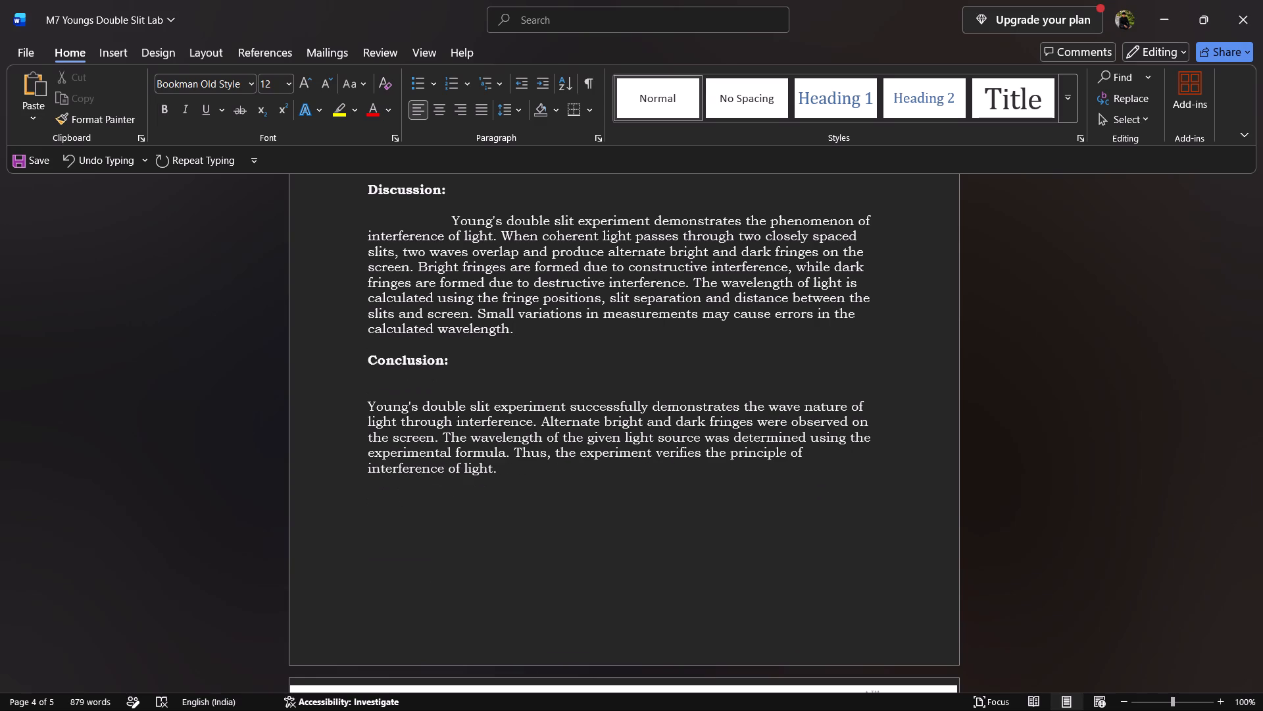
Close the gap after the Conclusion paragraph so the Viva Voce questions heading moves up onto the same page.
{"action": "left_click", "coordinate": [393, 632]}
{"action": "key", "text": "BackSpace"}
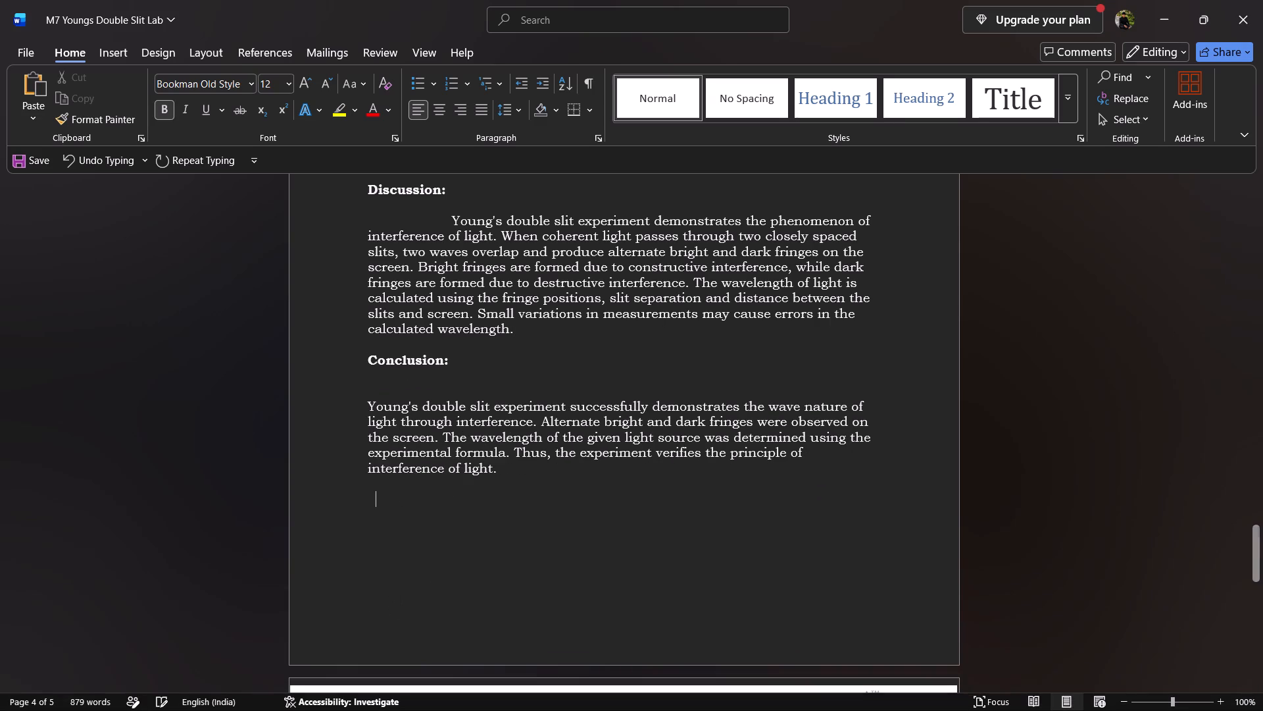
{"action": "key", "text": "BackSpace"}
{"action": "key", "text": "Return"}
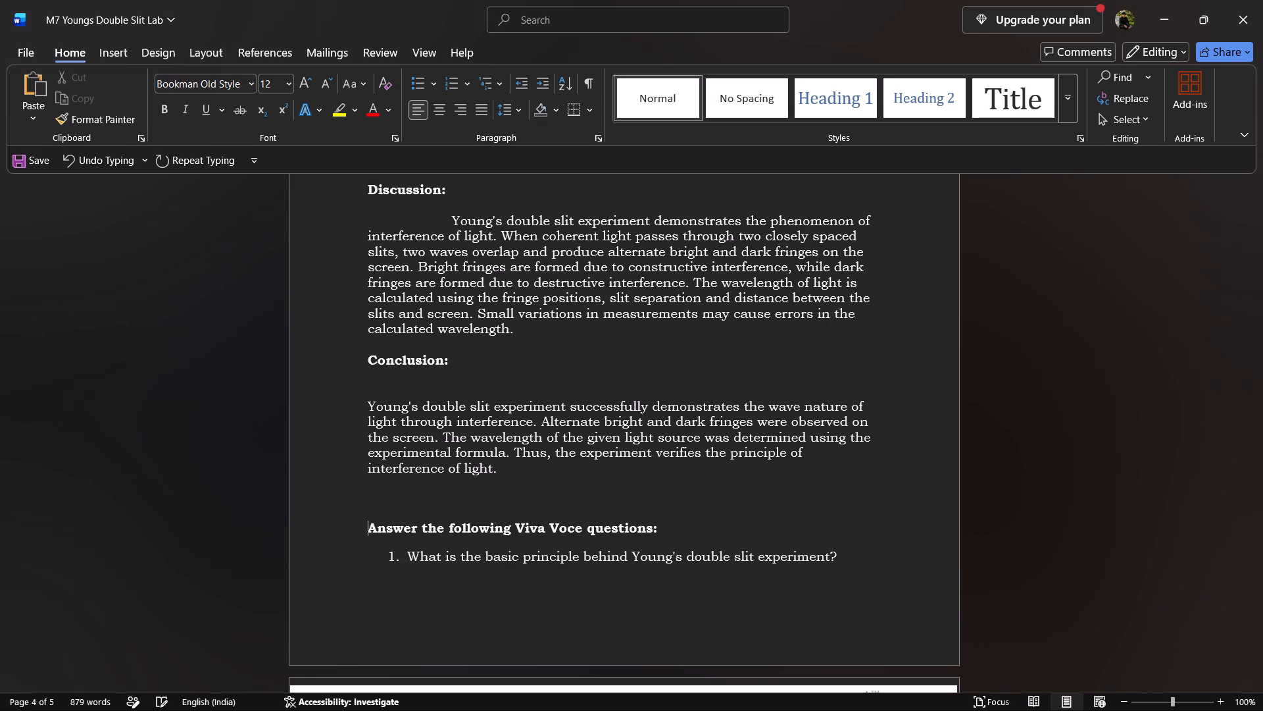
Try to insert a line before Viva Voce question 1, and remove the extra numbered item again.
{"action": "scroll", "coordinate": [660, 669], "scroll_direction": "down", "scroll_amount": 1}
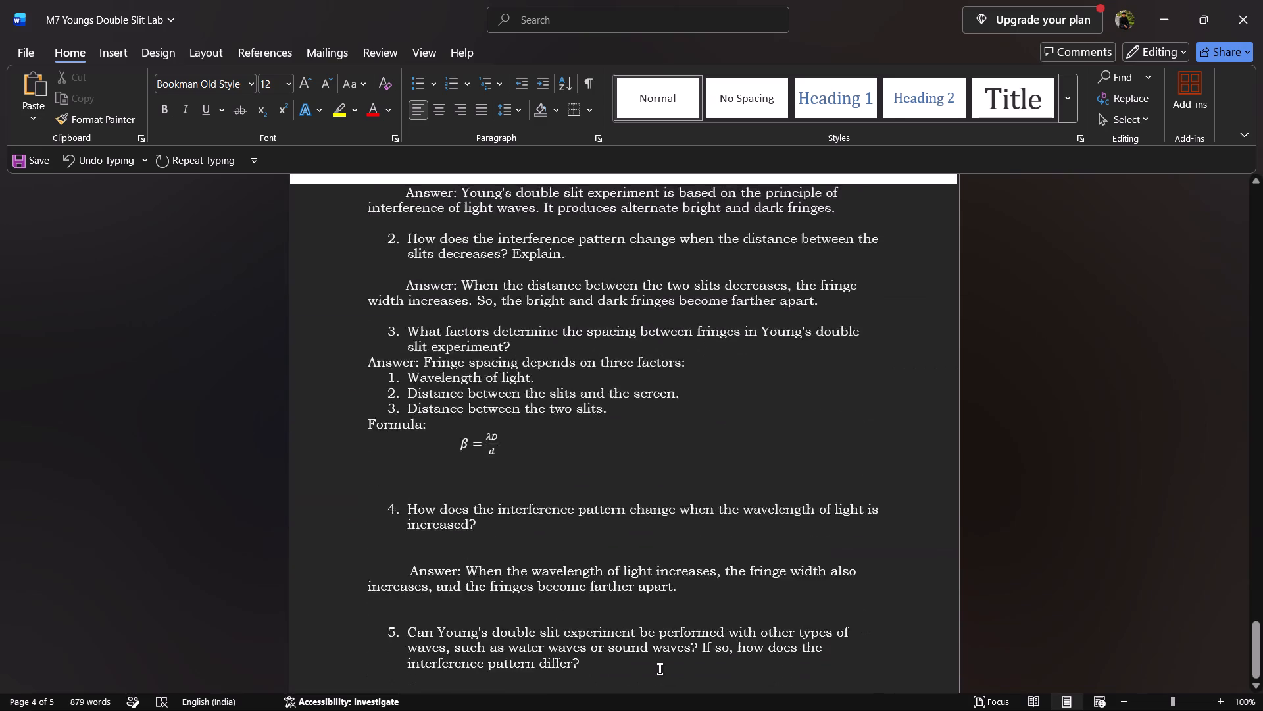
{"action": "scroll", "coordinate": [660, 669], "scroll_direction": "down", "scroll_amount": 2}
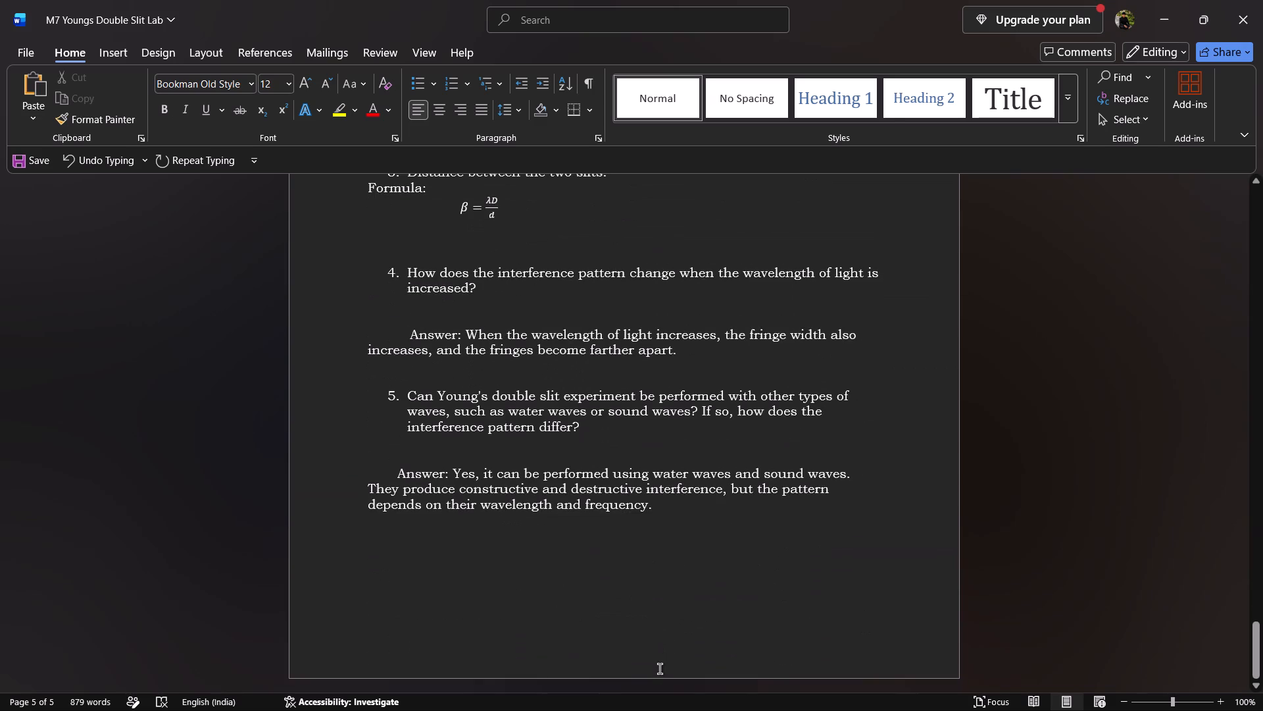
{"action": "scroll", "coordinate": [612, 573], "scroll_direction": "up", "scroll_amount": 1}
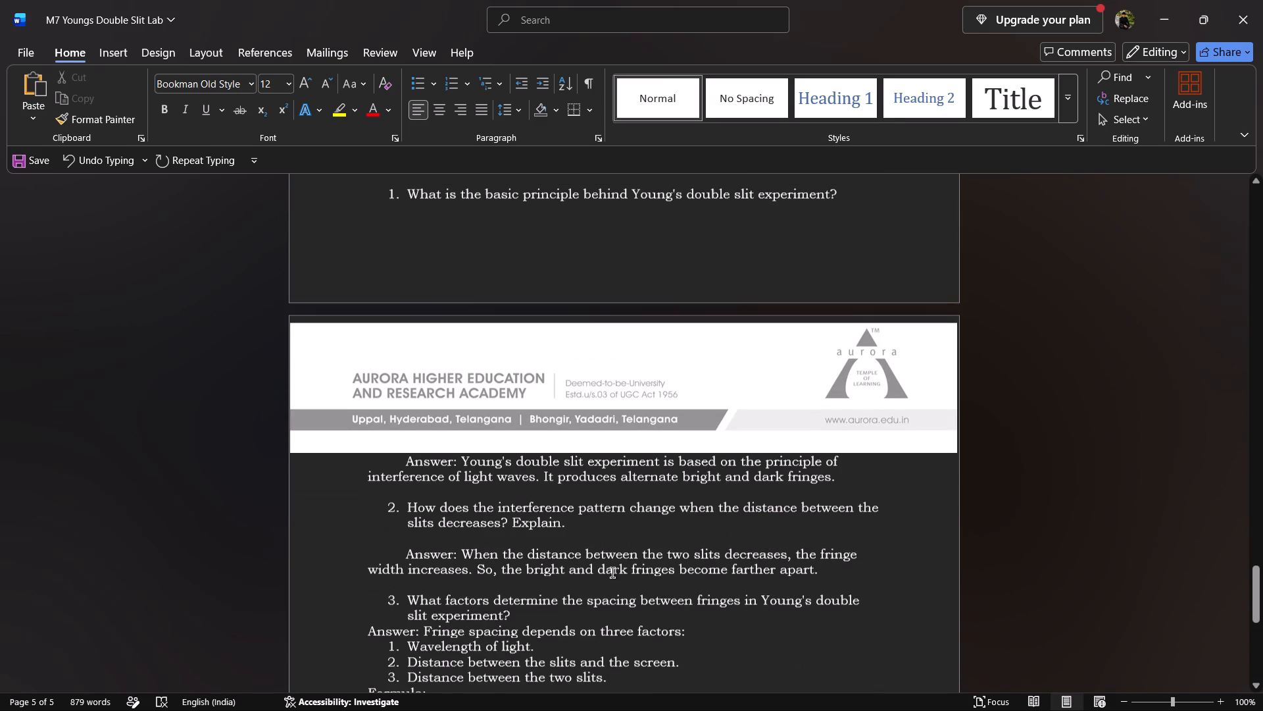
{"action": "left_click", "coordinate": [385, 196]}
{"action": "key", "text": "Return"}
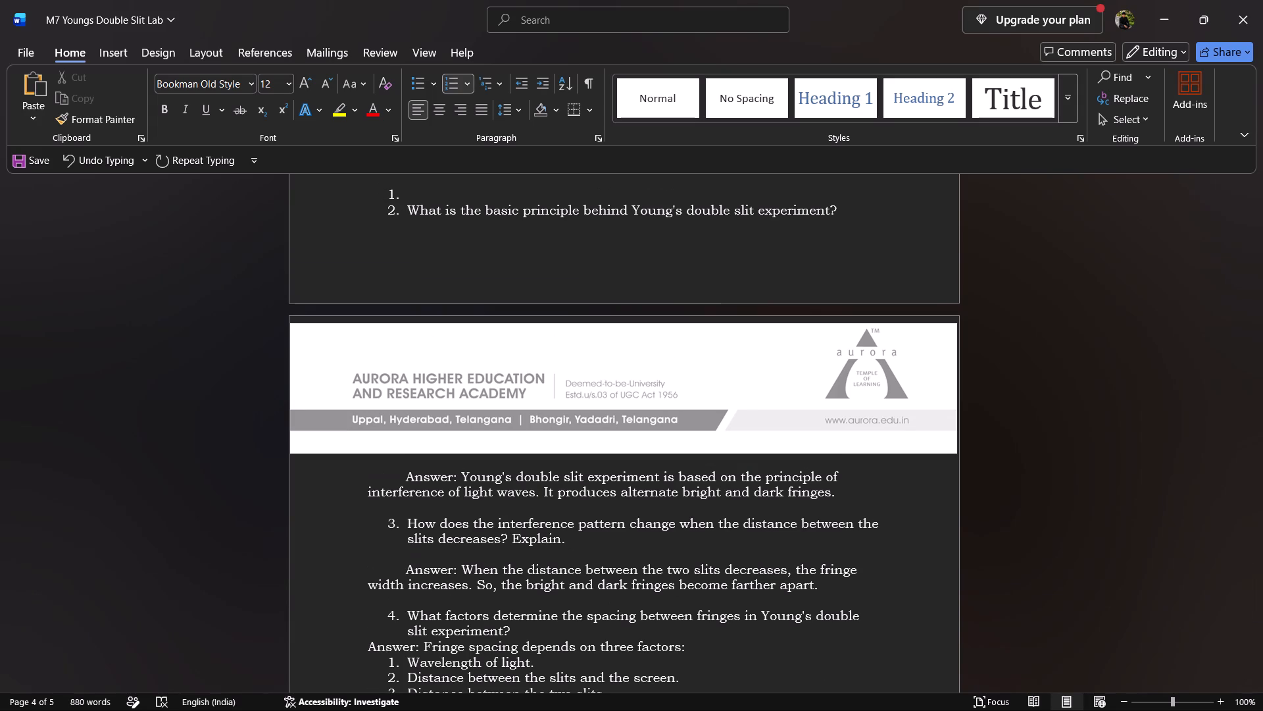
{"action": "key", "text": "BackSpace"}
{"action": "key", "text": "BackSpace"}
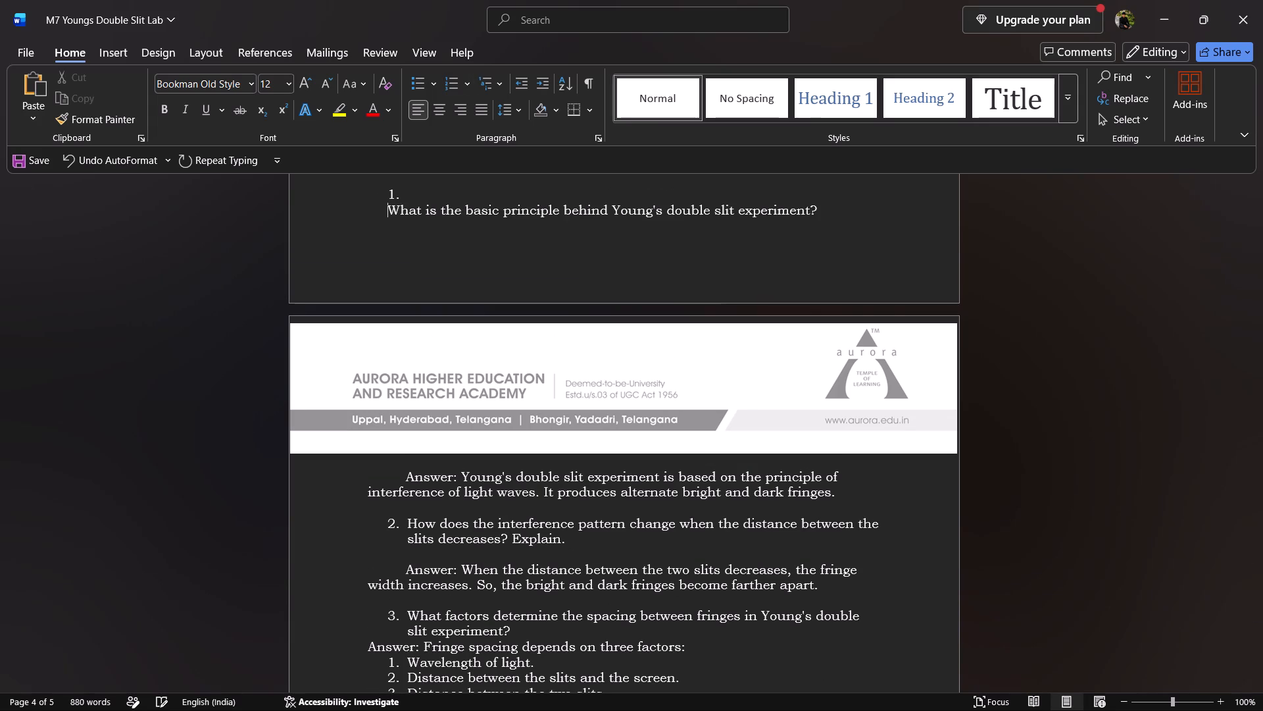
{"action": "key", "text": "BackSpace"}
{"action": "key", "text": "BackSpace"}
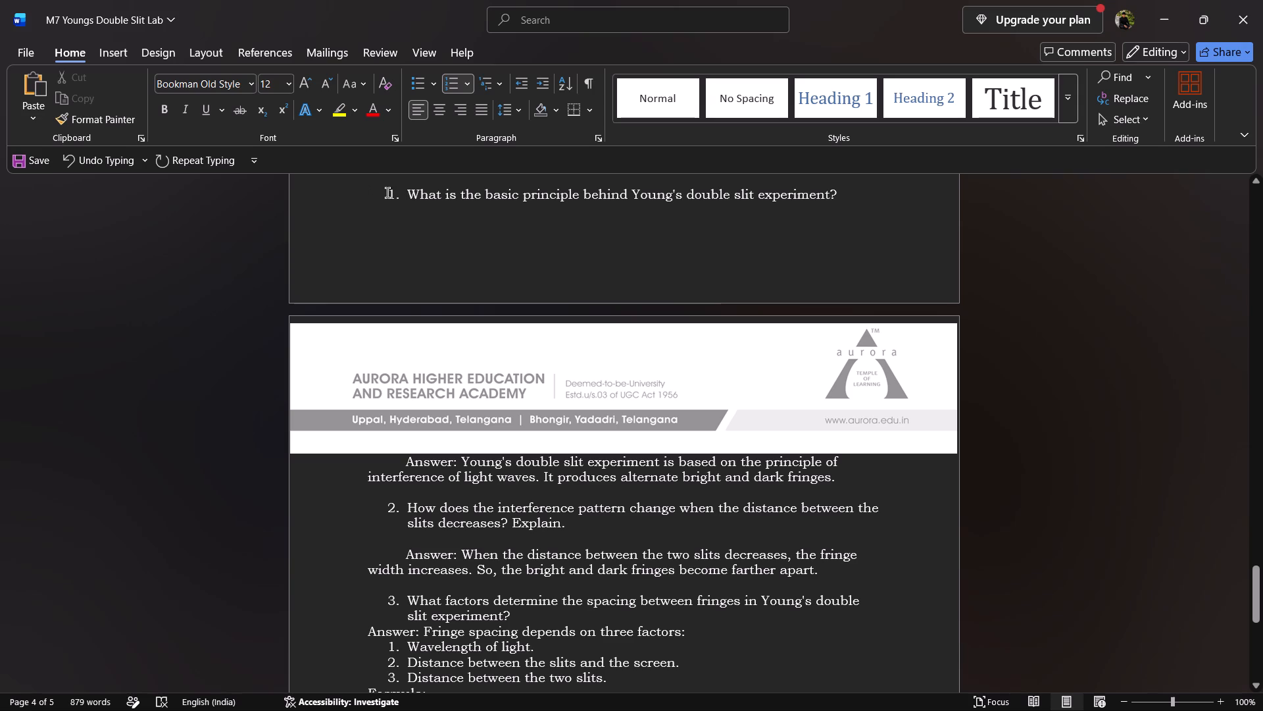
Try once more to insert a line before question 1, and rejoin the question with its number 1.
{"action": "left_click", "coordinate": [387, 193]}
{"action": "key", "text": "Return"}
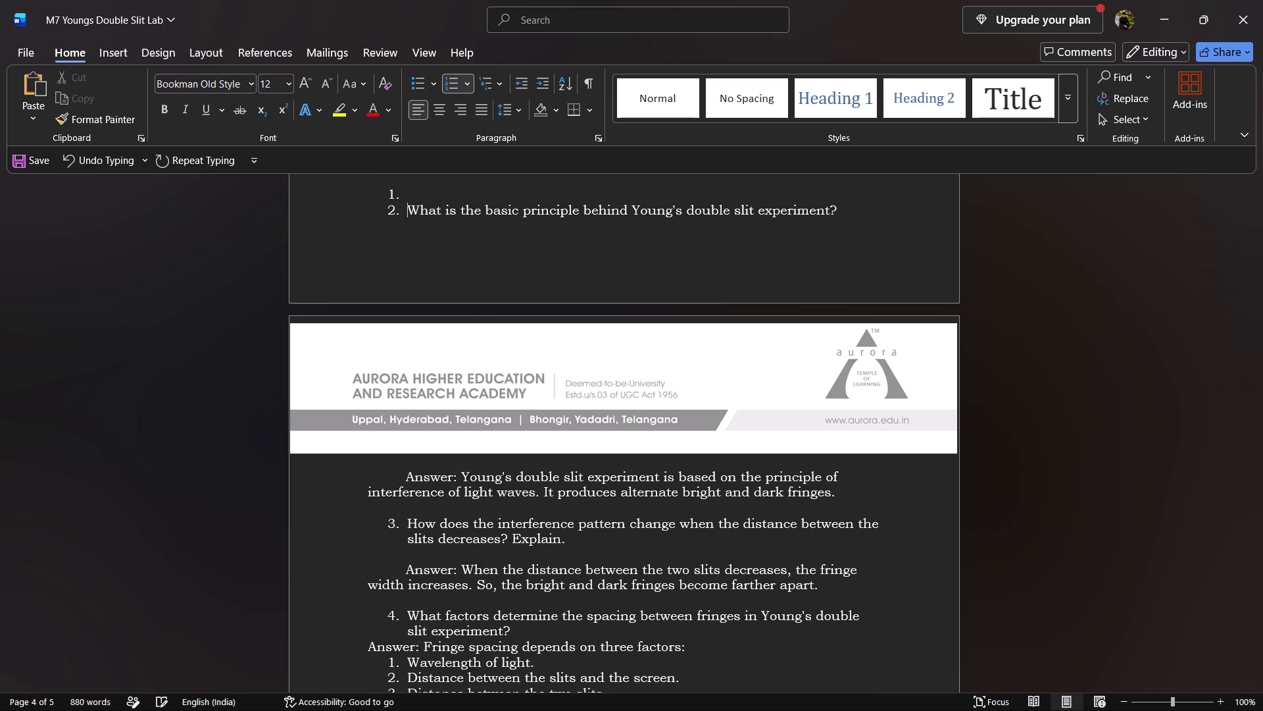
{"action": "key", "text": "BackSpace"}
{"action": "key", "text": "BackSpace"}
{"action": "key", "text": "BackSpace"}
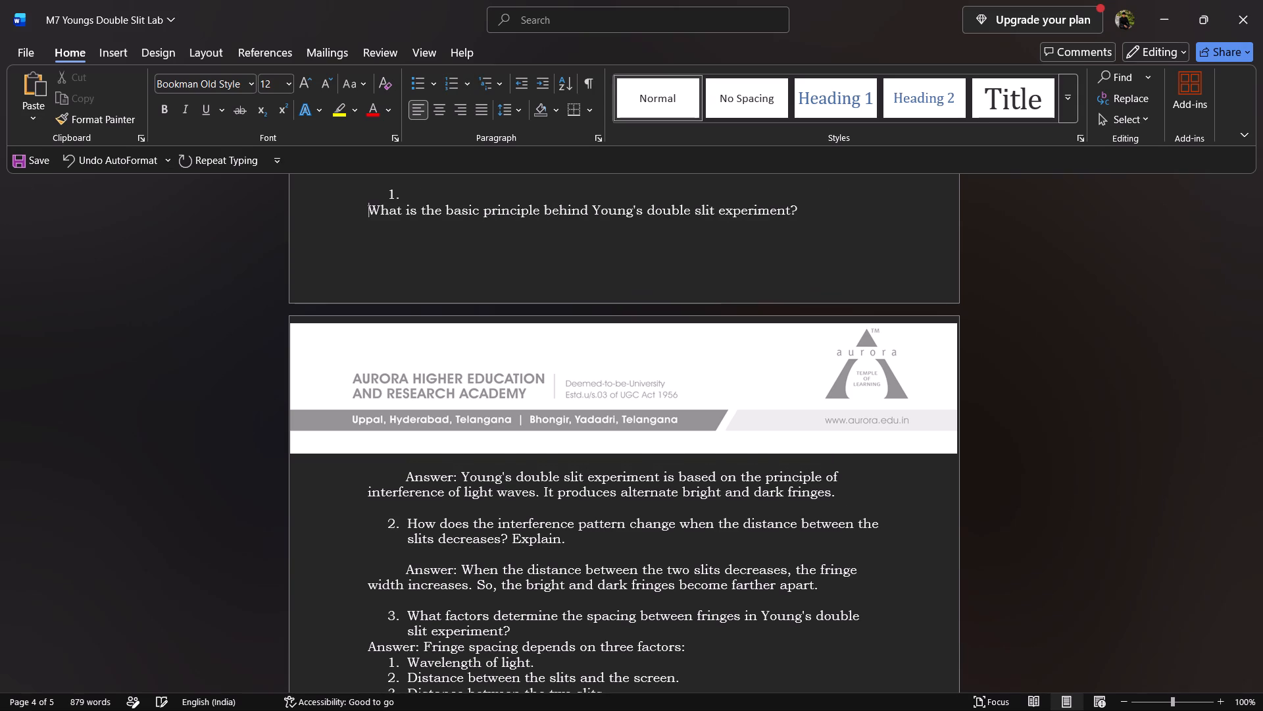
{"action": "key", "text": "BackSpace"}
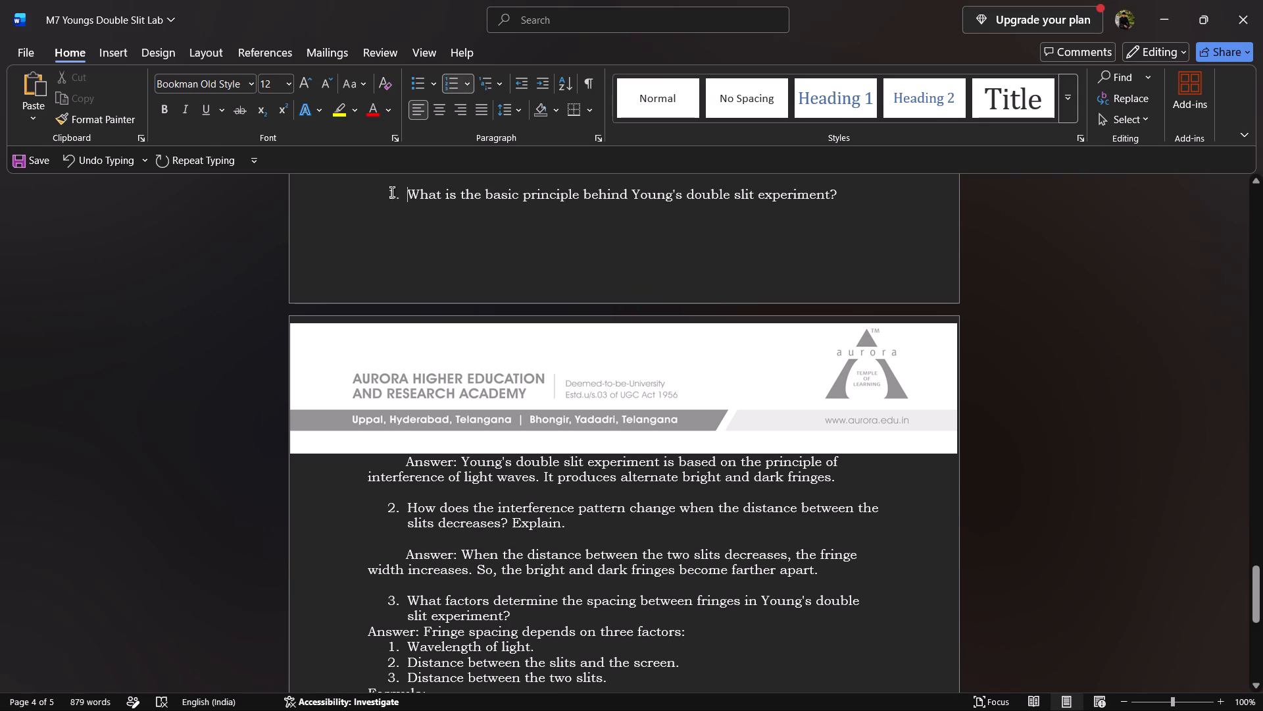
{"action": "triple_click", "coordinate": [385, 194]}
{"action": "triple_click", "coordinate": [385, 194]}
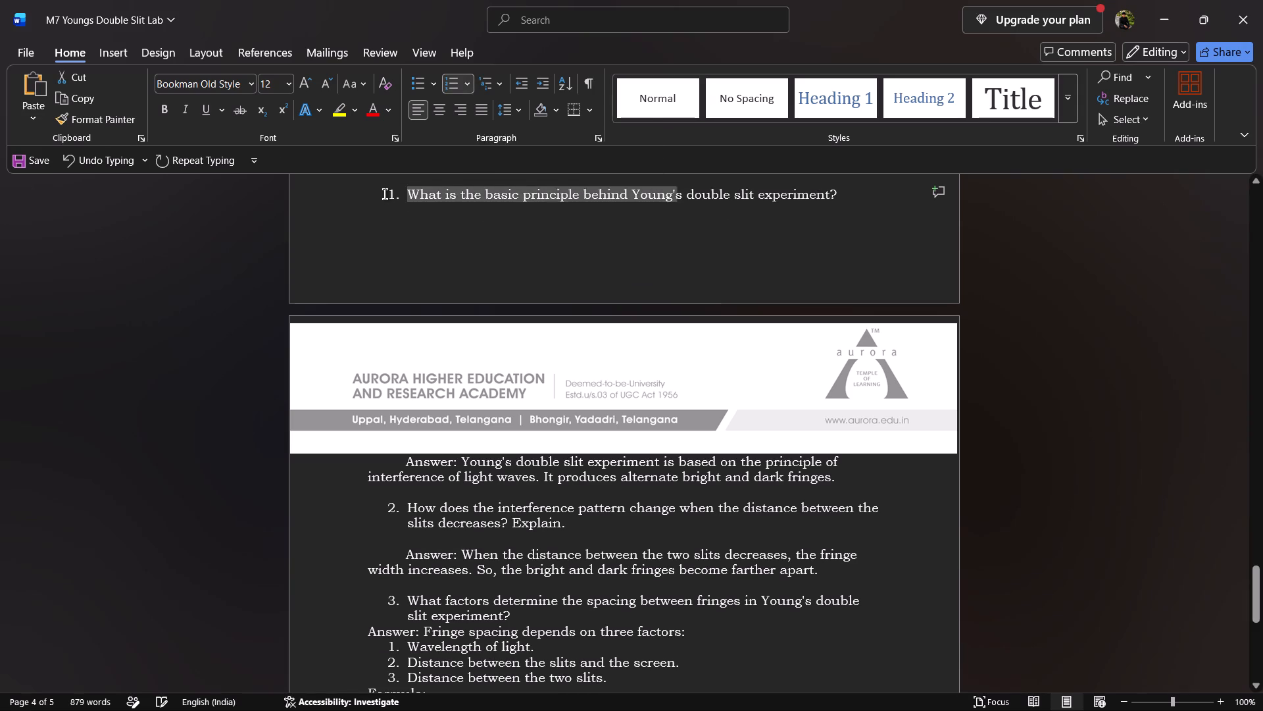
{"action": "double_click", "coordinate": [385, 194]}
Insert a blank line after the "Answer the following Viva Voce questions:" heading so question 1 starts on the next page with its answer.
{"action": "scroll", "coordinate": [385, 194], "scroll_direction": "up", "scroll_amount": 1}
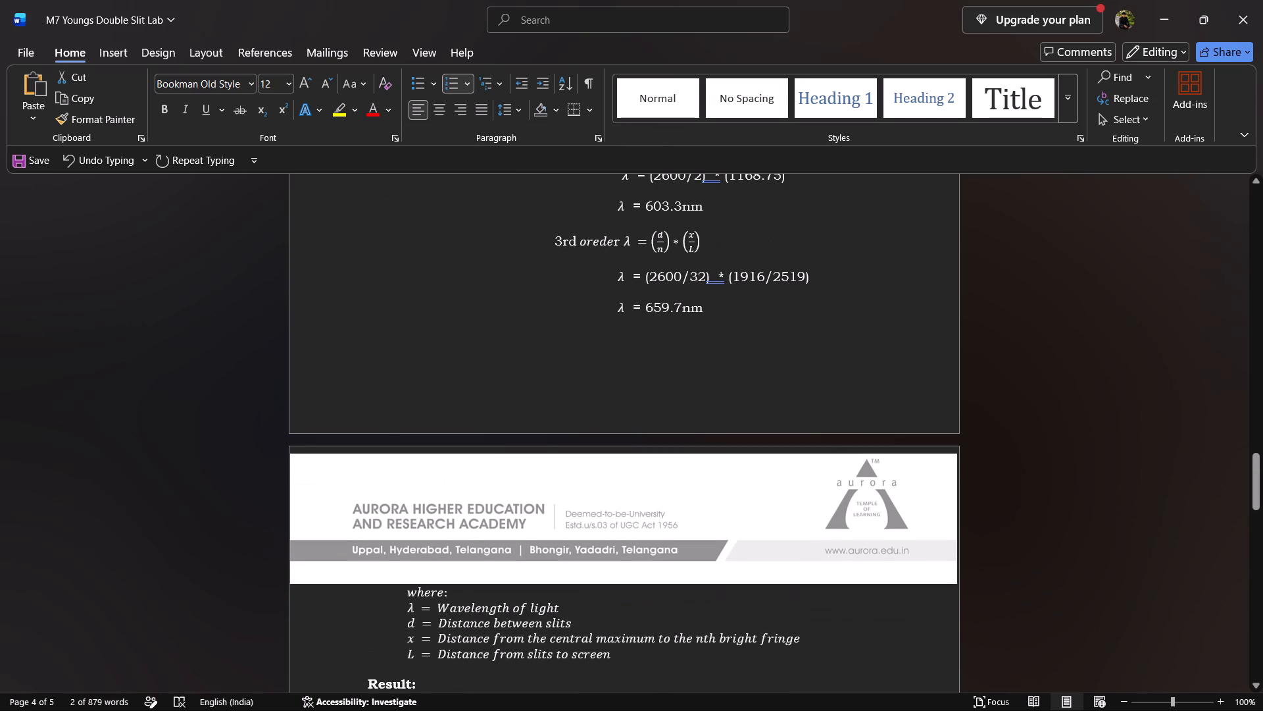
{"action": "scroll", "coordinate": [480, 351], "scroll_direction": "down", "scroll_amount": 2}
{"action": "scroll", "coordinate": [480, 351], "scroll_direction": "up", "scroll_amount": 1}
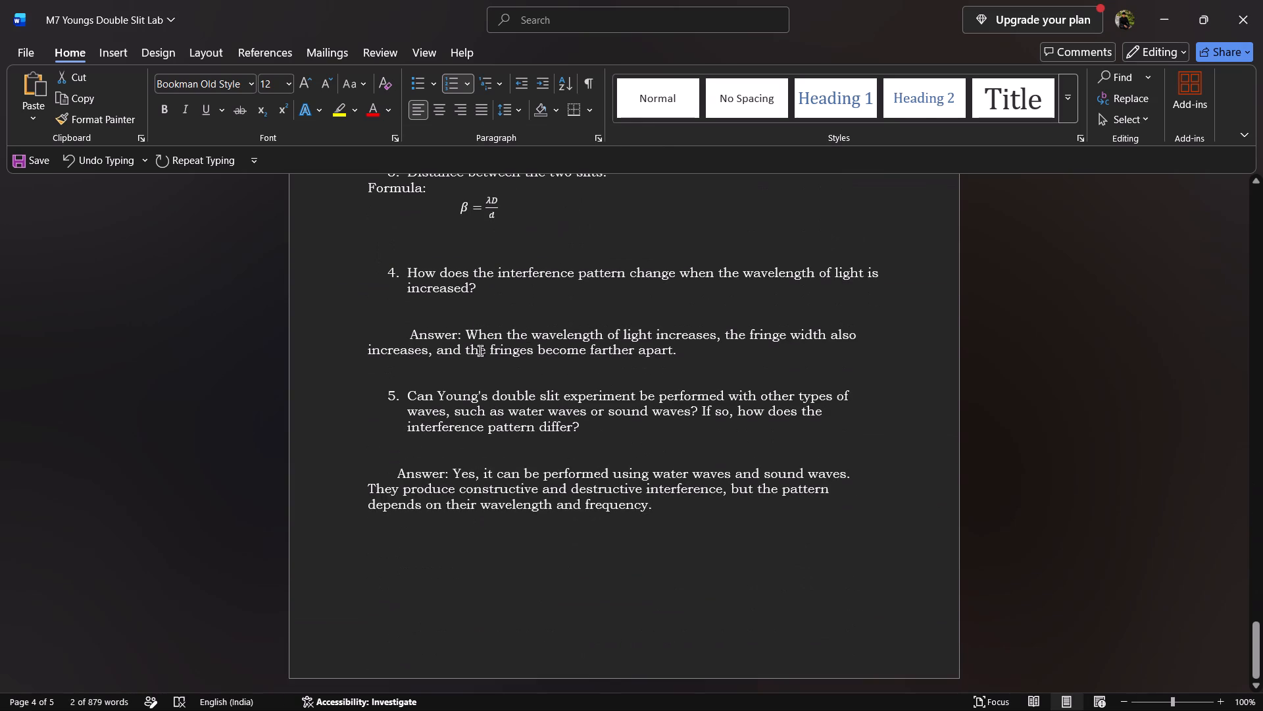
{"action": "scroll", "coordinate": [480, 351], "scroll_direction": "up", "scroll_amount": 1}
{"action": "scroll", "coordinate": [480, 351], "scroll_direction": "down", "scroll_amount": 1}
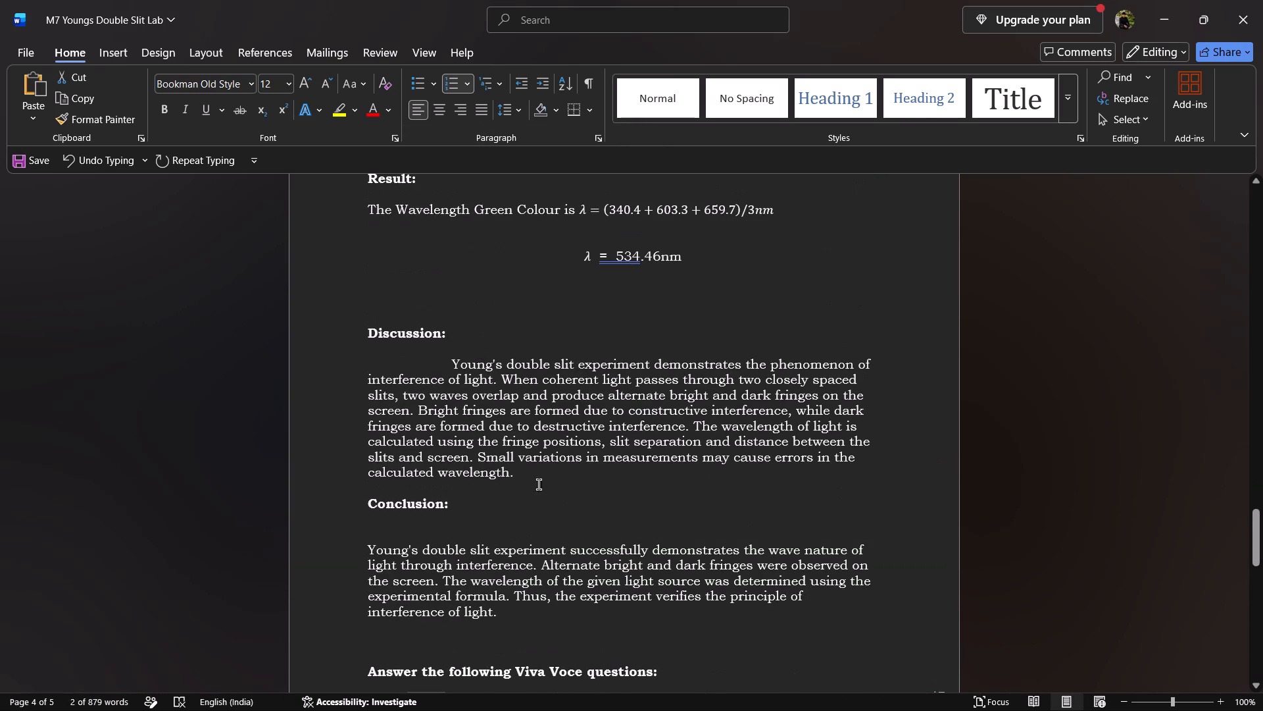
{"action": "left_click", "coordinate": [685, 676]}
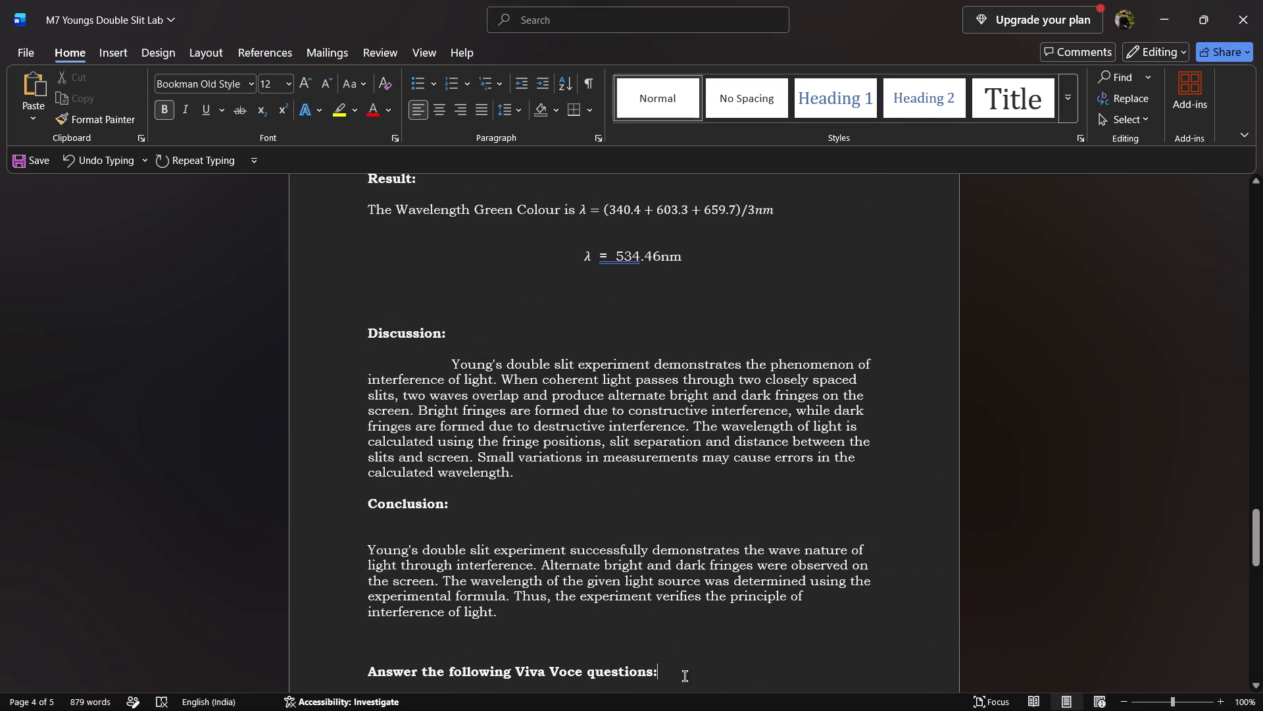
{"action": "key", "text": "Return"}
{"action": "scroll", "coordinate": [685, 676], "scroll_direction": "down", "scroll_amount": 1}
{"action": "scroll", "coordinate": [685, 676], "scroll_direction": "up", "scroll_amount": 1}
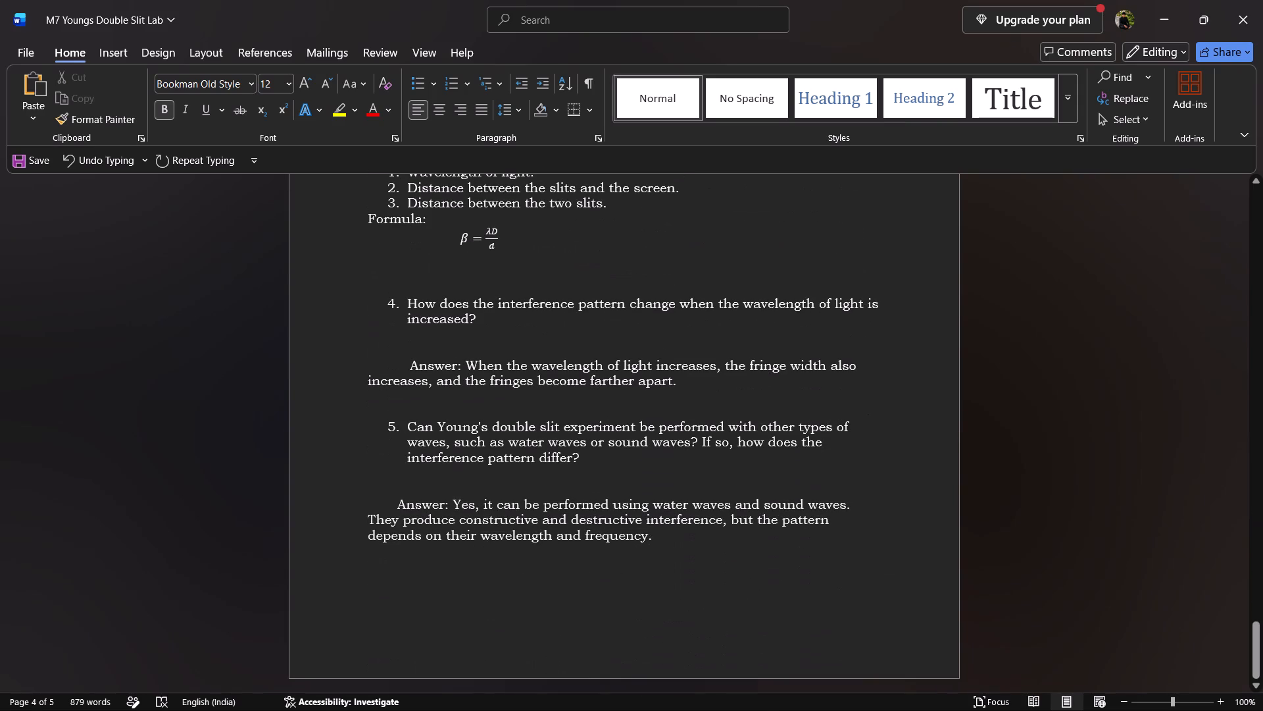
{"action": "scroll", "coordinate": [685, 676], "scroll_direction": "up", "scroll_amount": 1}
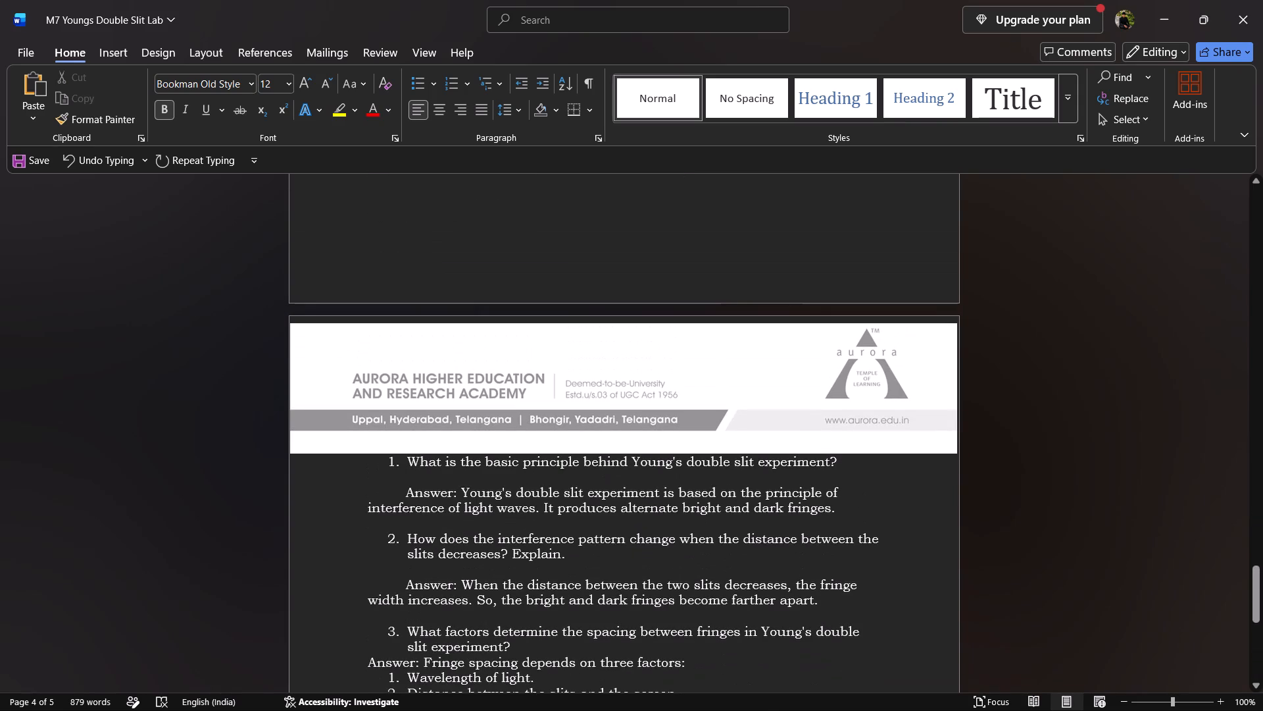
{"action": "scroll", "coordinate": [685, 676], "scroll_direction": "down", "scroll_amount": 1}
{"action": "scroll", "coordinate": [685, 676], "scroll_direction": "up", "scroll_amount": 1}
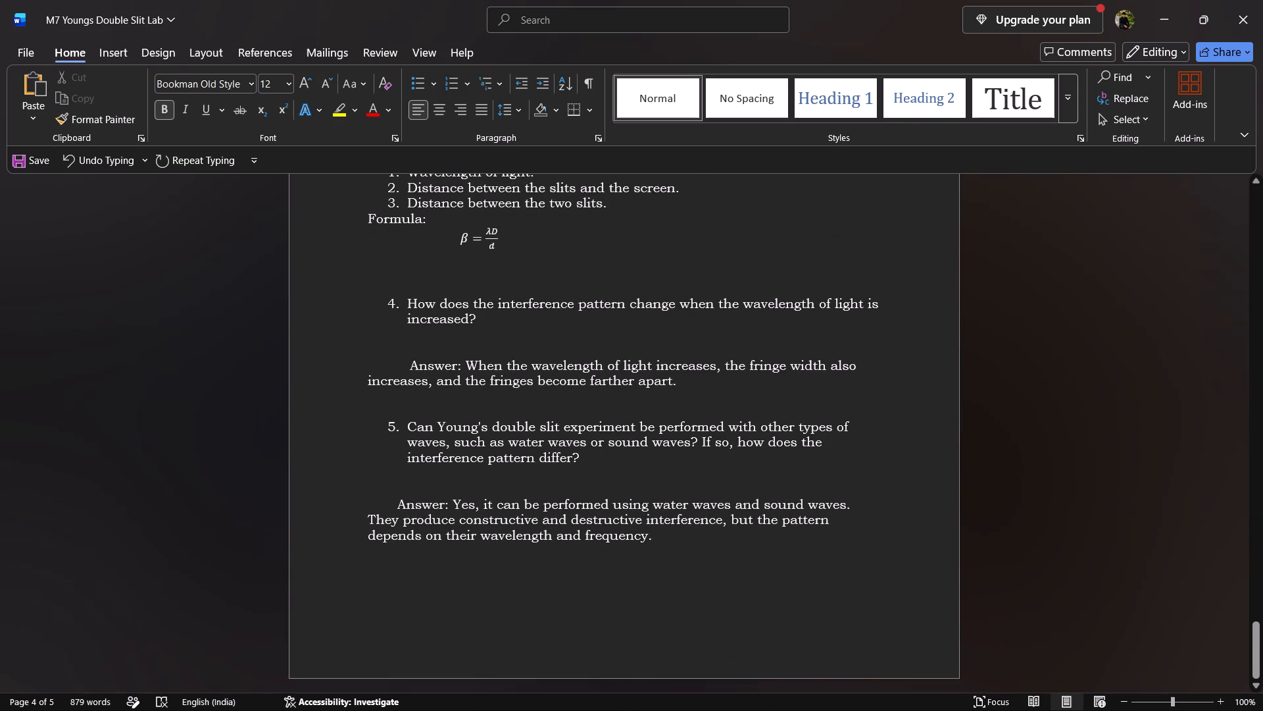
{"action": "right_click", "coordinate": [685, 676]}
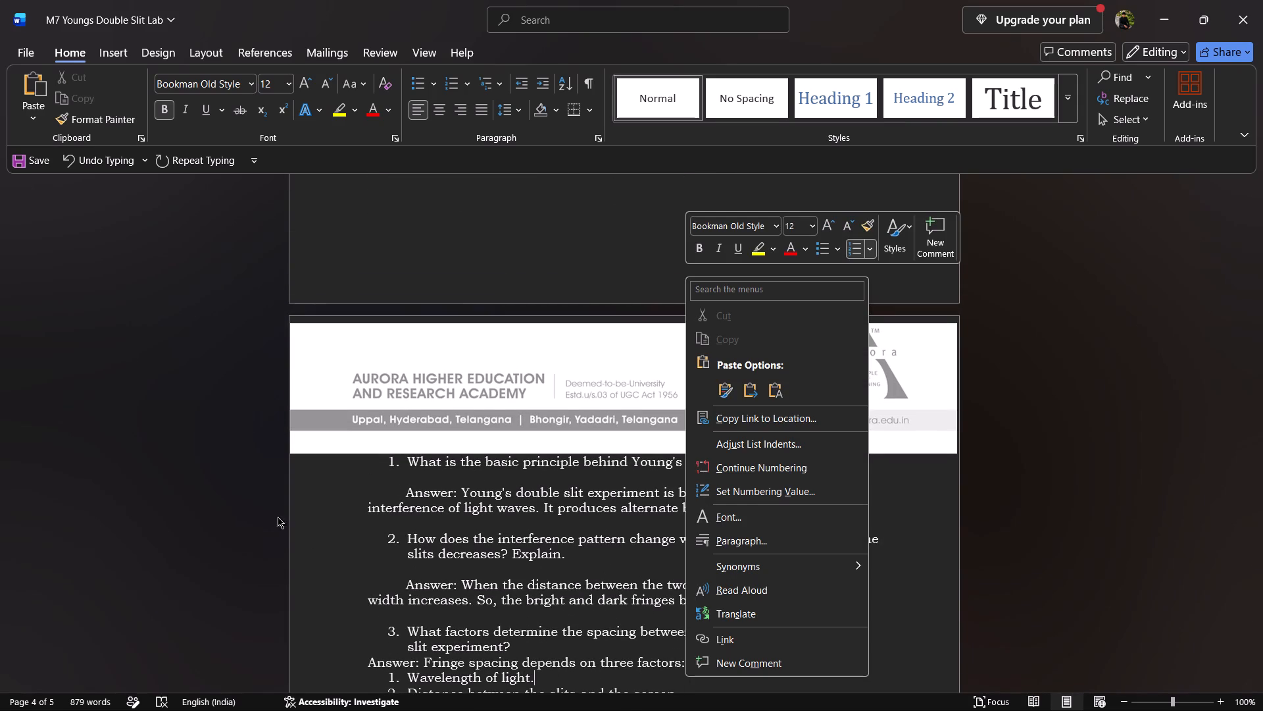
{"action": "left_click", "coordinate": [321, 515]}
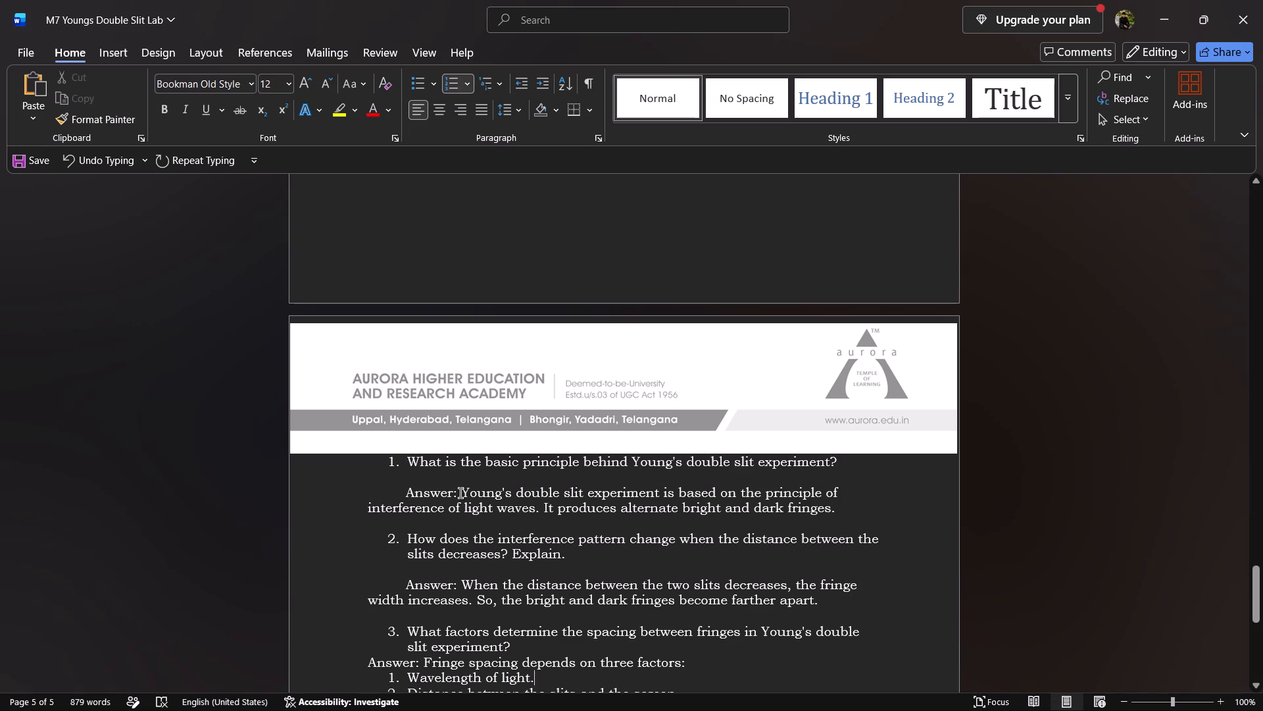
Make the "Answer:" labels under Viva Voce questions 1, 2 and 3 bold.
{"action": "left_click_drag", "start_coordinate": [460, 493], "coordinate": [410, 500]}
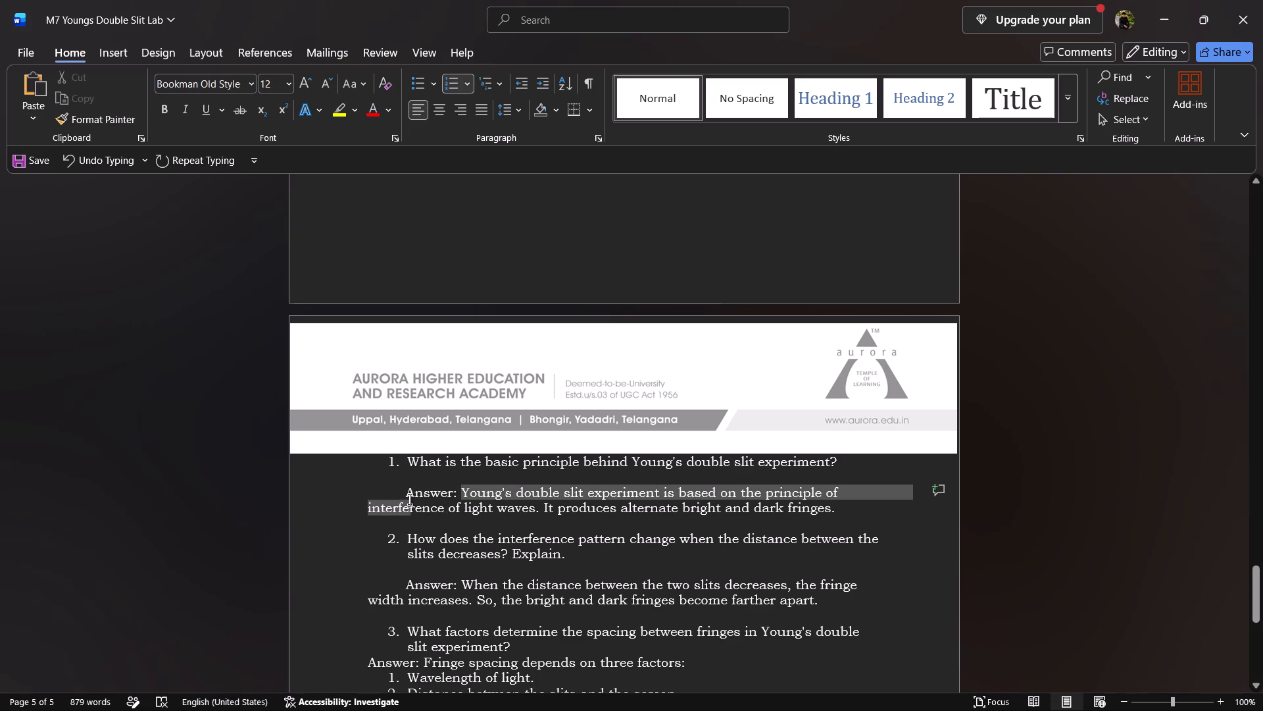
{"action": "left_click_drag", "start_coordinate": [410, 500], "coordinate": [407, 492]}
{"action": "left_click", "coordinate": [426, 455]}
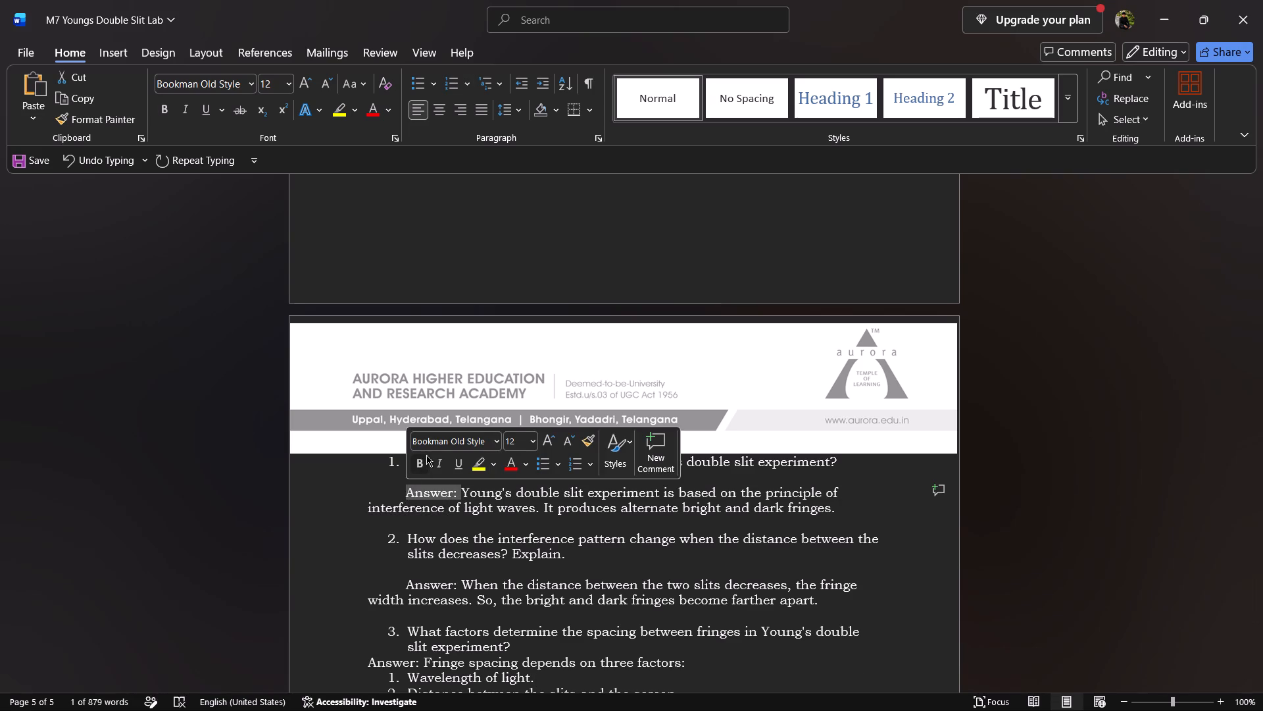
{"action": "left_click", "coordinate": [458, 587]}
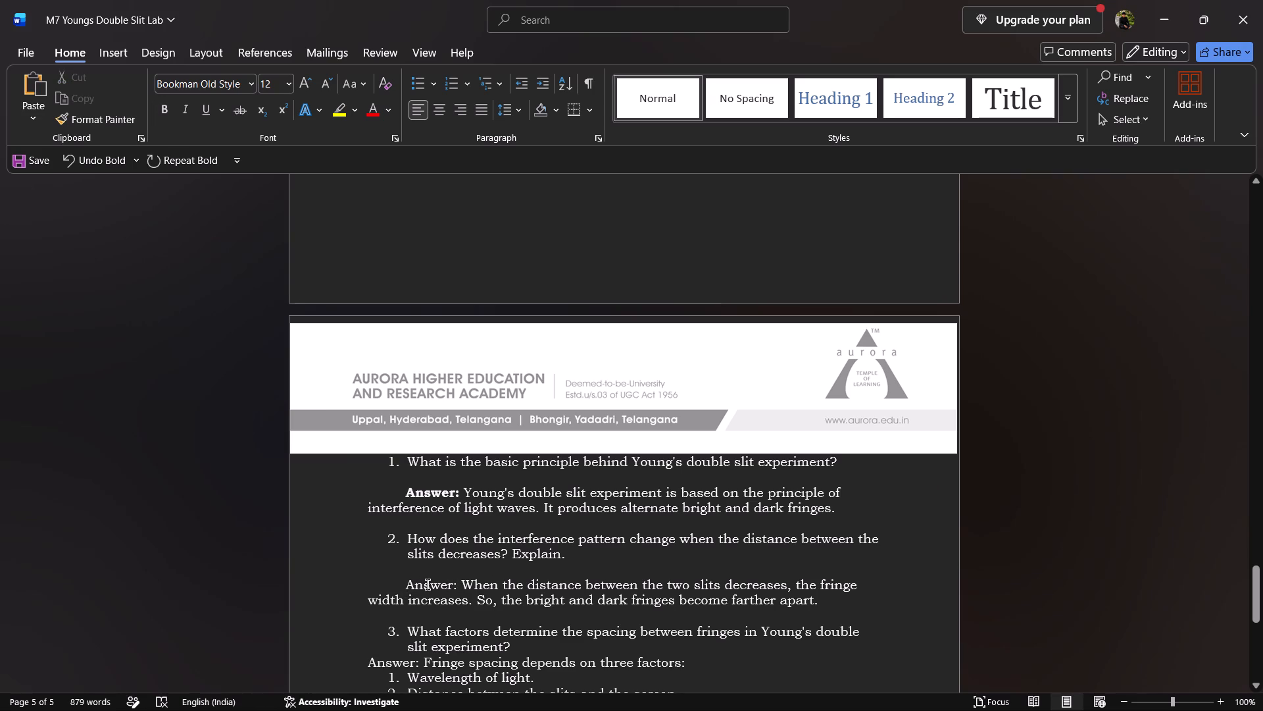
{"action": "right_click", "coordinate": [428, 585]}
{"action": "left_click", "coordinate": [428, 585]}
{"action": "left_click_drag", "start_coordinate": [407, 587], "coordinate": [458, 587]}
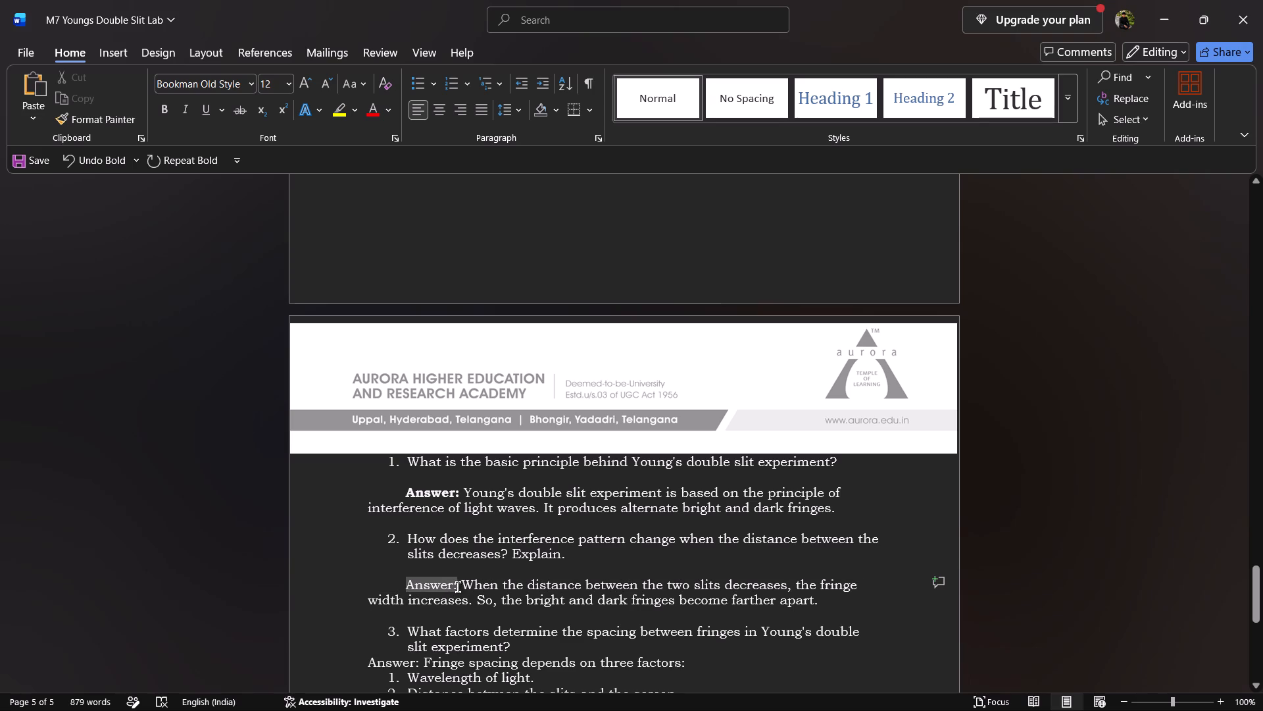
{"action": "left_click_drag", "start_coordinate": [458, 587], "coordinate": [462, 587]}
{"action": "left_click", "coordinate": [474, 560]}
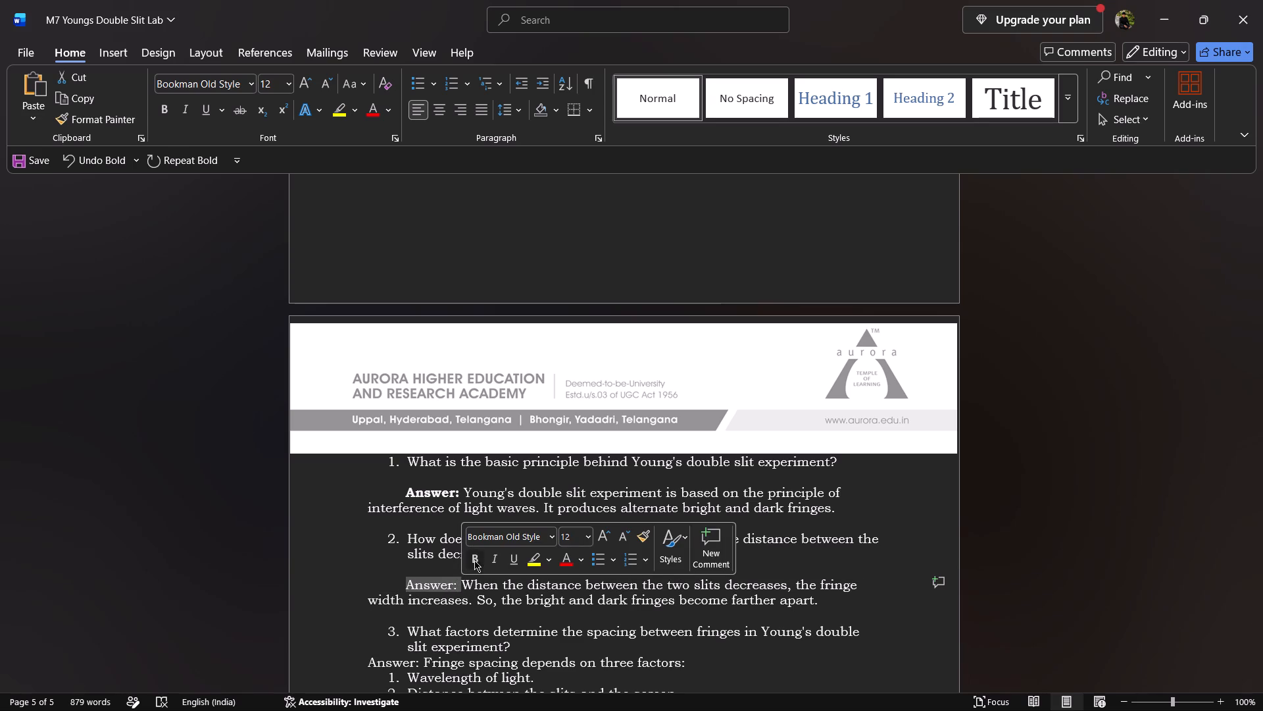
{"action": "left_click", "coordinate": [420, 662]}
{"action": "left_click_drag", "start_coordinate": [420, 662], "coordinate": [381, 668]}
{"action": "left_click", "coordinate": [401, 633]}
Make the "Answer:" labels under Viva Voce questions 4 and 5 bold.
{"action": "scroll", "coordinate": [401, 633], "scroll_direction": "down", "scroll_amount": 1}
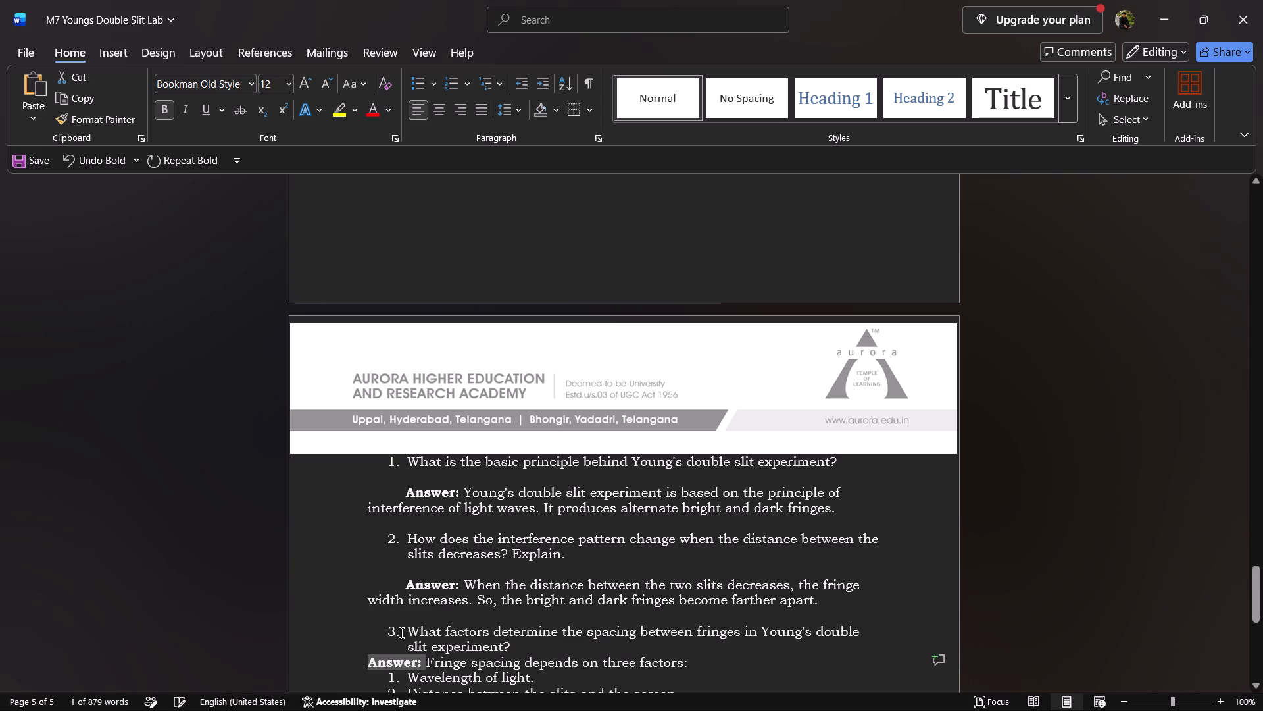
{"action": "left_click_drag", "start_coordinate": [401, 633], "coordinate": [453, 429]}
{"action": "scroll", "coordinate": [453, 429], "scroll_direction": "down", "scroll_amount": 1}
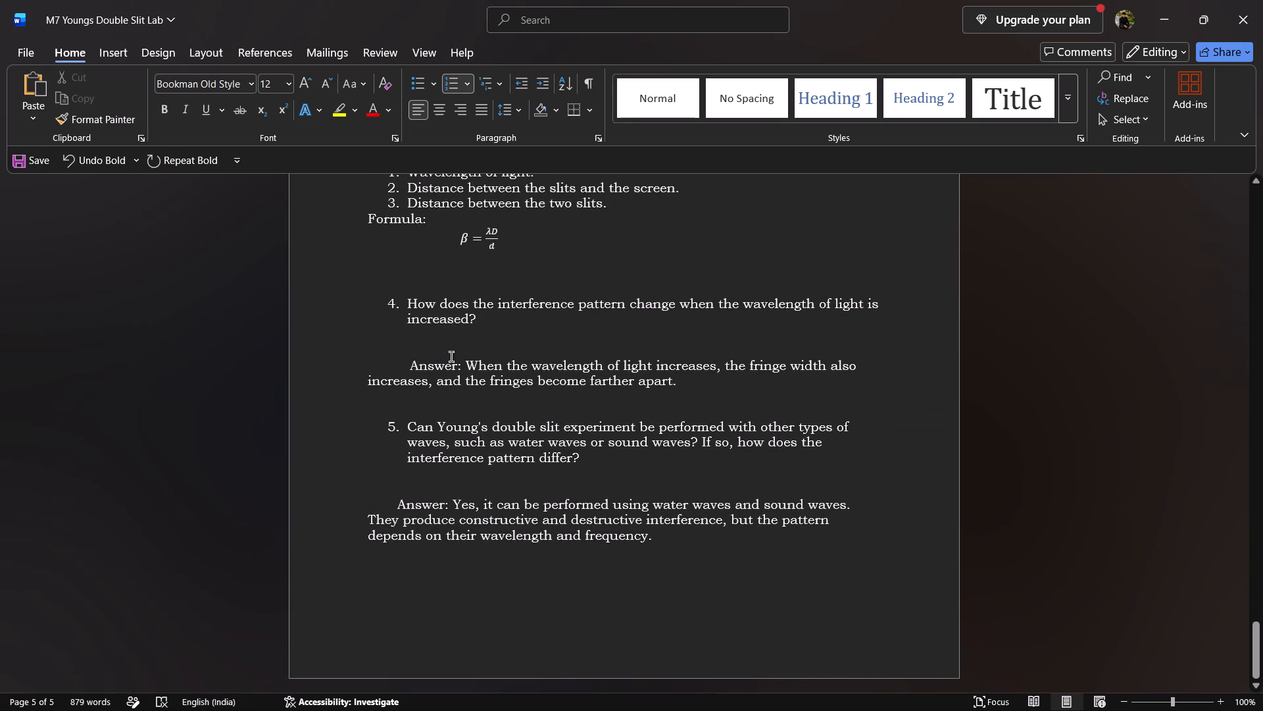
{"action": "left_click", "coordinate": [462, 369]}
{"action": "left_click_drag", "start_coordinate": [462, 369], "coordinate": [415, 367]}
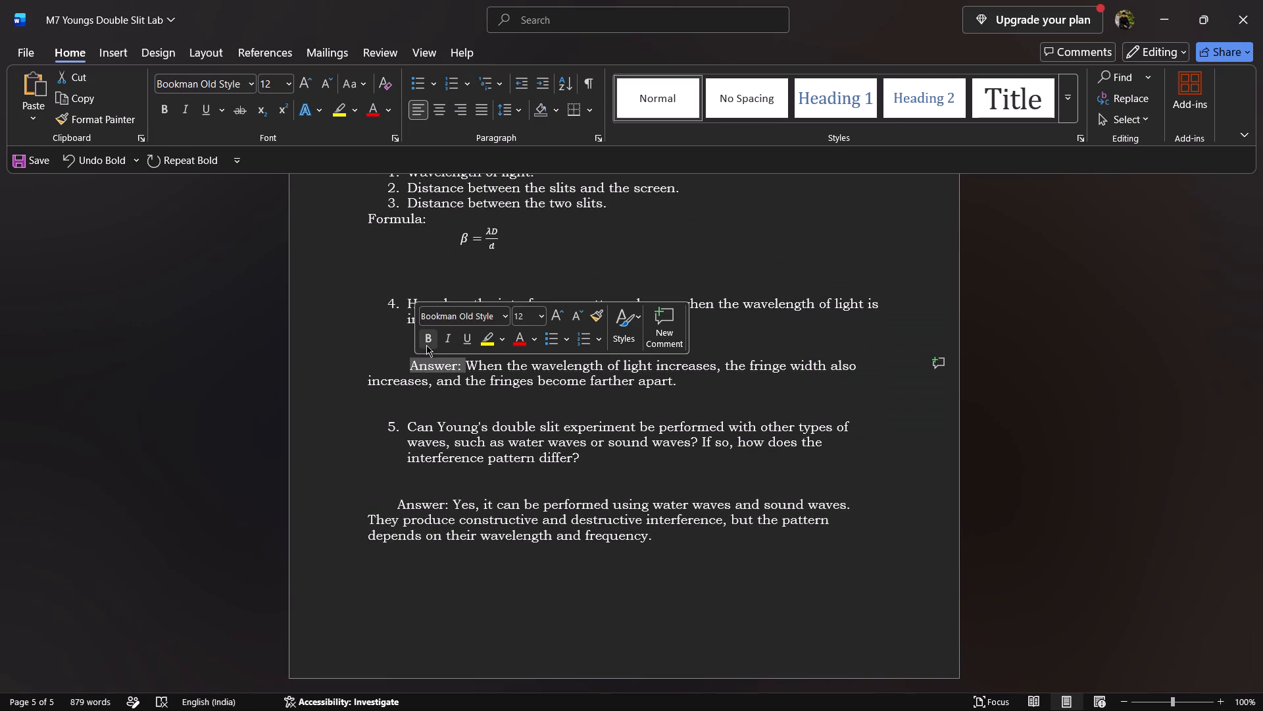
{"action": "left_click", "coordinate": [426, 345]}
{"action": "left_click", "coordinate": [450, 507]}
{"action": "left_click_drag", "start_coordinate": [450, 507], "coordinate": [399, 510]}
{"action": "left_click", "coordinate": [420, 473]}
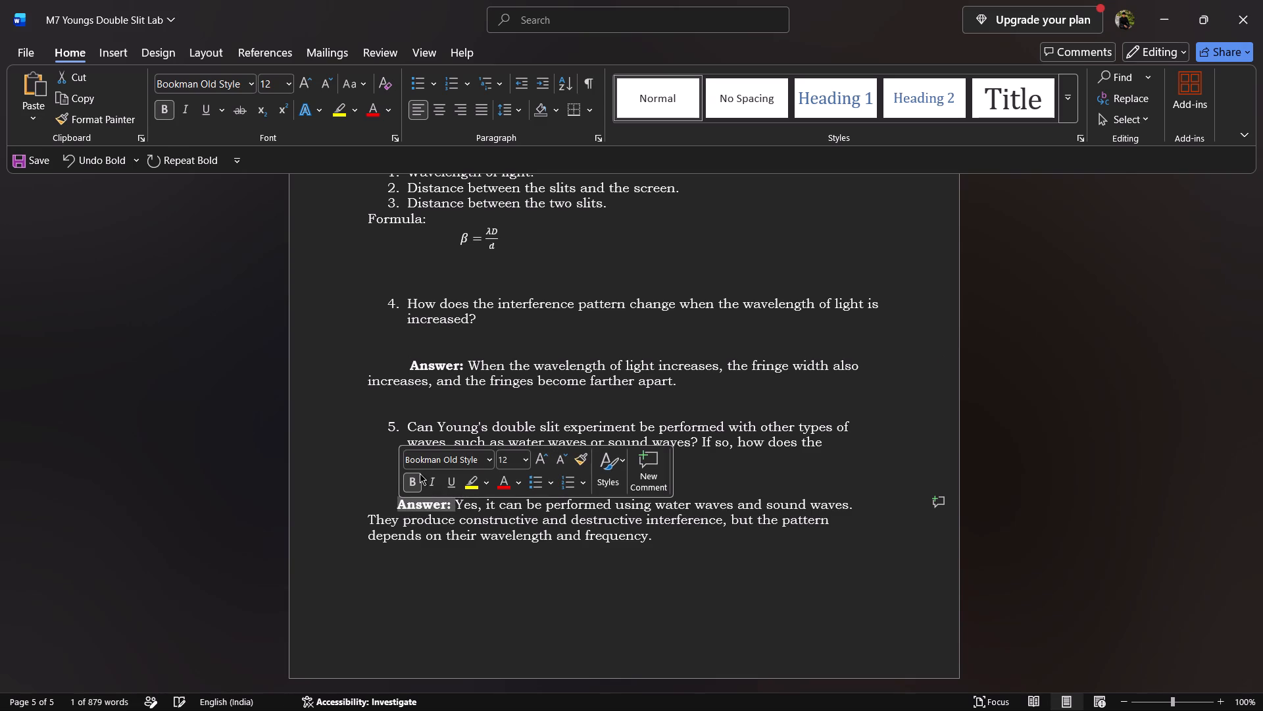
{"action": "left_click", "coordinate": [541, 589]}
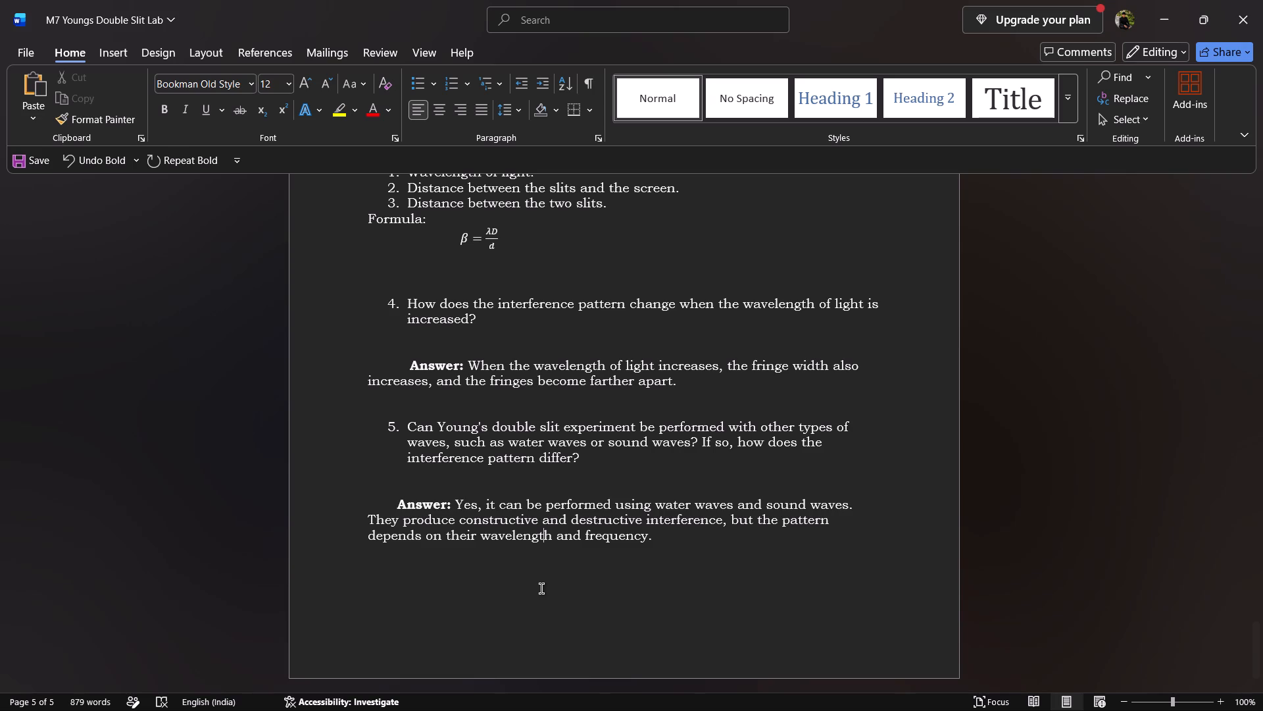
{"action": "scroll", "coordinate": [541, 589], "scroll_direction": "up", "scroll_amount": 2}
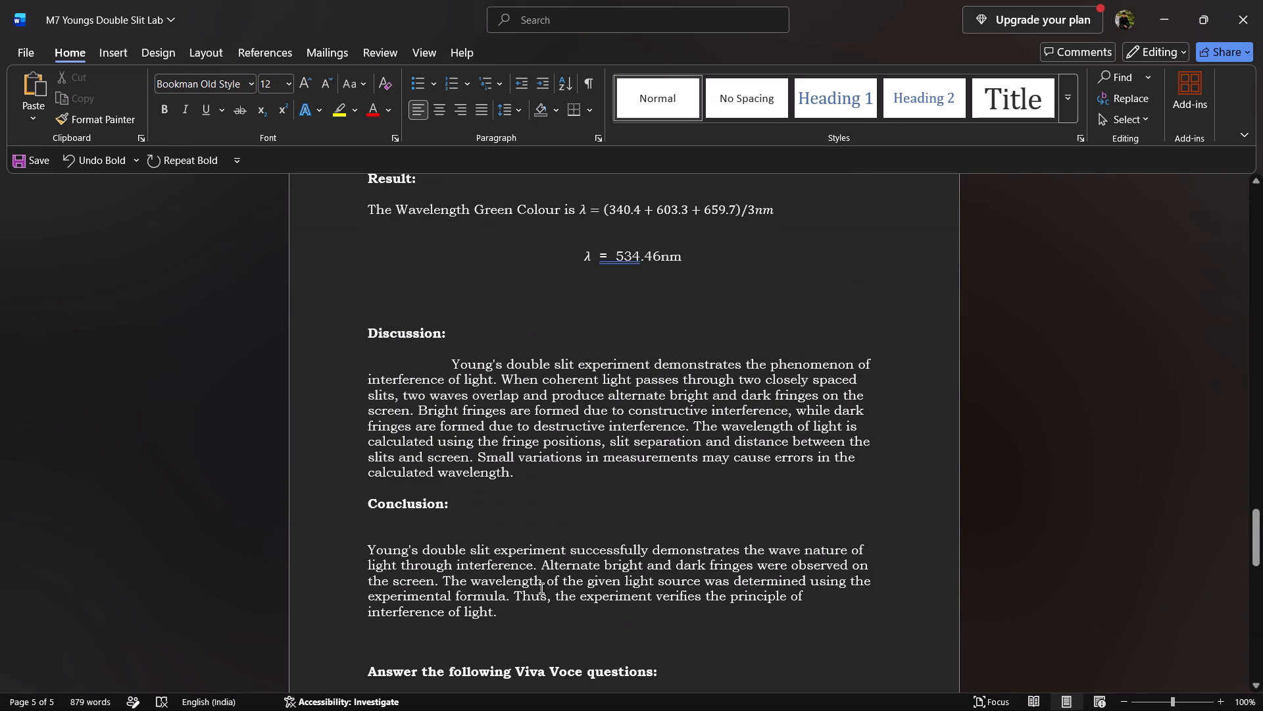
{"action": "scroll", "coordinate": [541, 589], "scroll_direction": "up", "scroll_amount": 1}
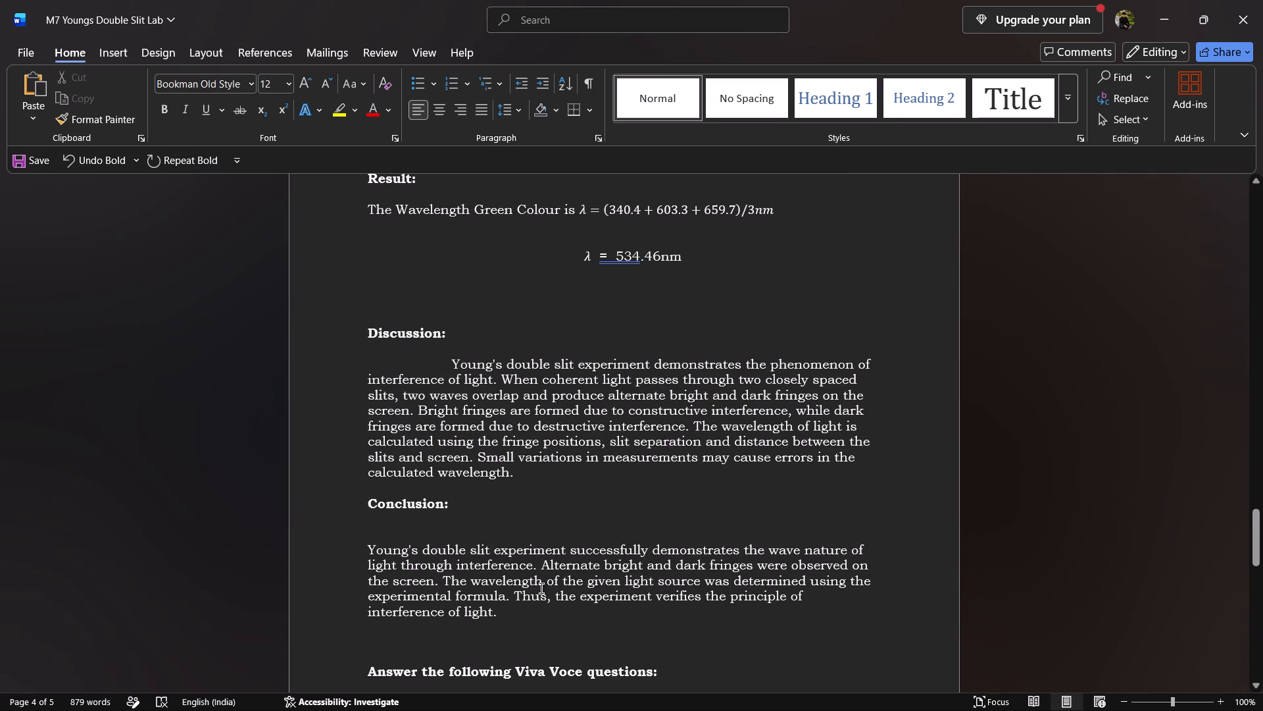